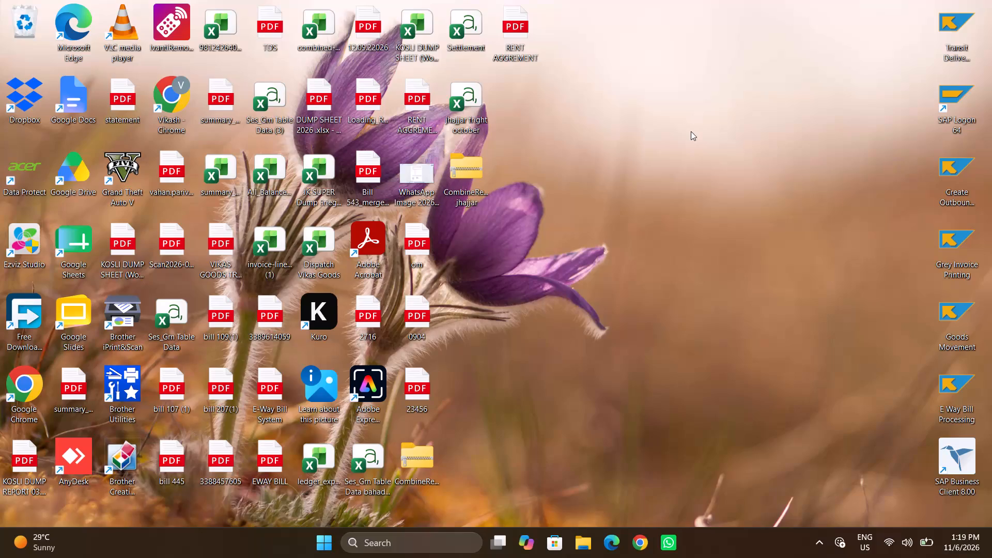
# Refresh the desktop.
pyautogui.rightClick(691, 131)
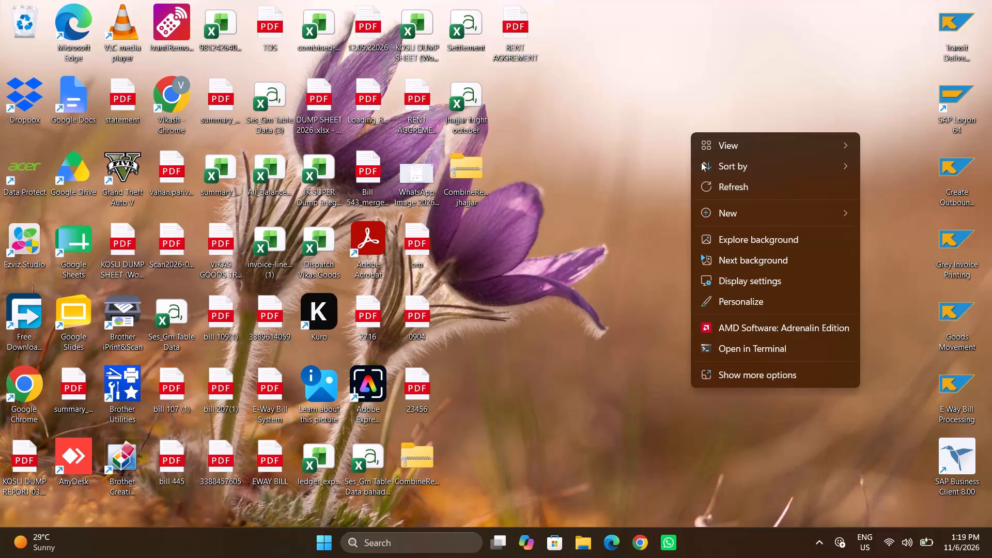
pyautogui.click(707, 188)
# Open Google Chrome on a new tab and maximize its window.
pyautogui.click(646, 550)
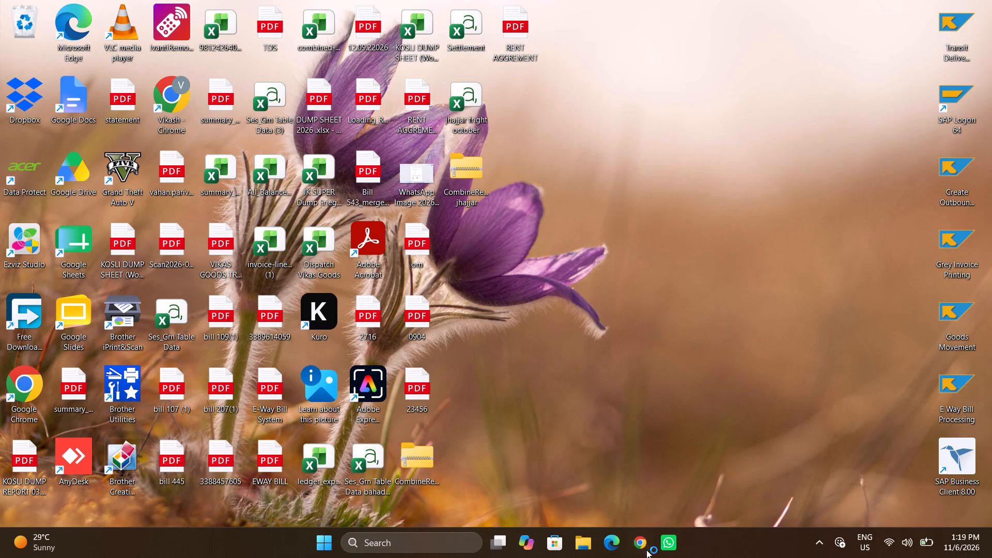
pyautogui.click(311, 324)
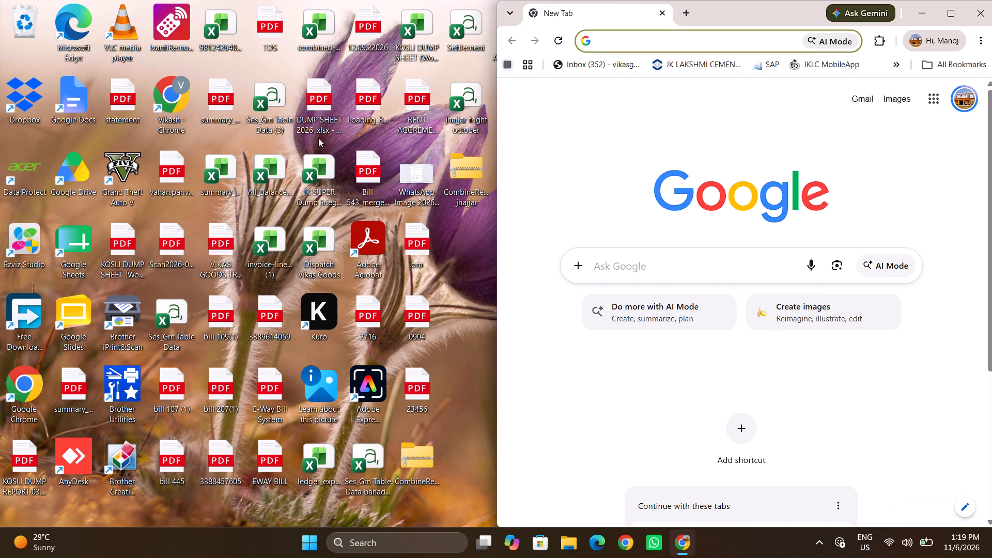
pyautogui.click(960, 11)
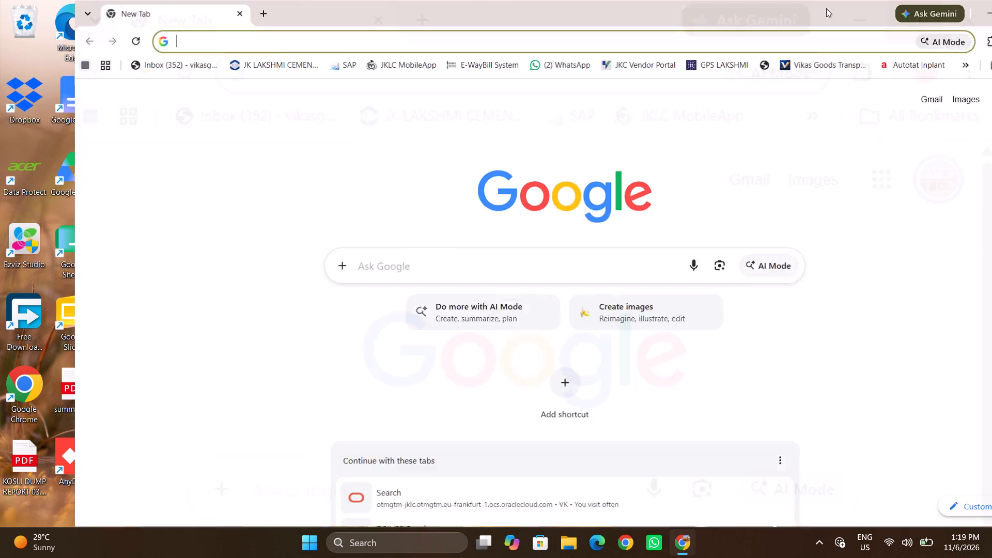
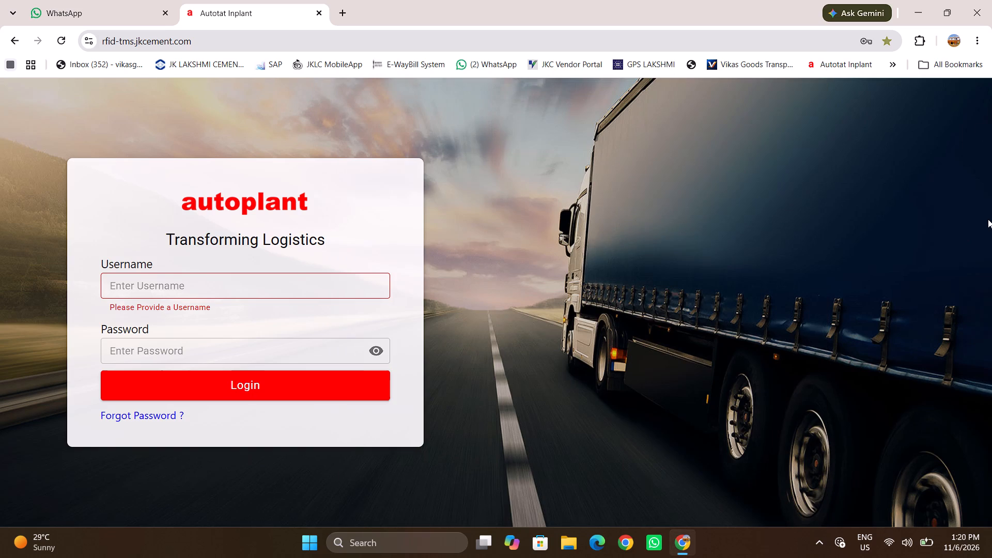
# Close the browser window with the Autoplant login page and relaunch Google Chrome with the Manoj profile.
pyautogui.click(991, 0)
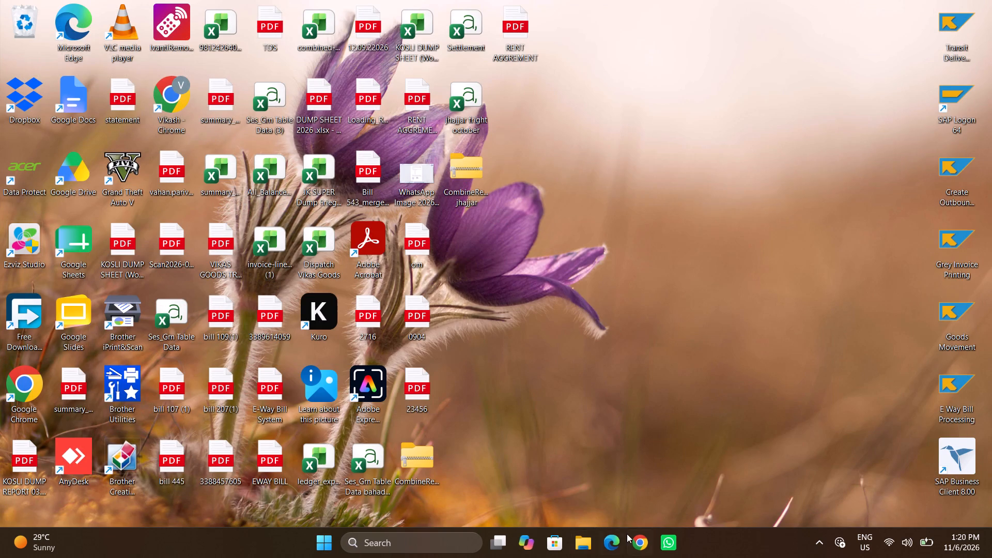
pyautogui.click(627, 534)
pyautogui.click(334, 311)
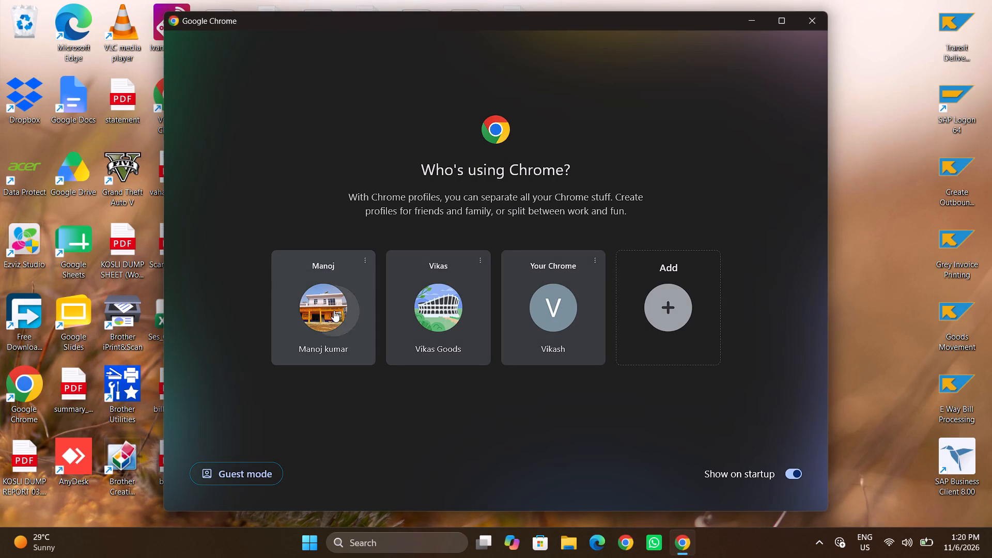
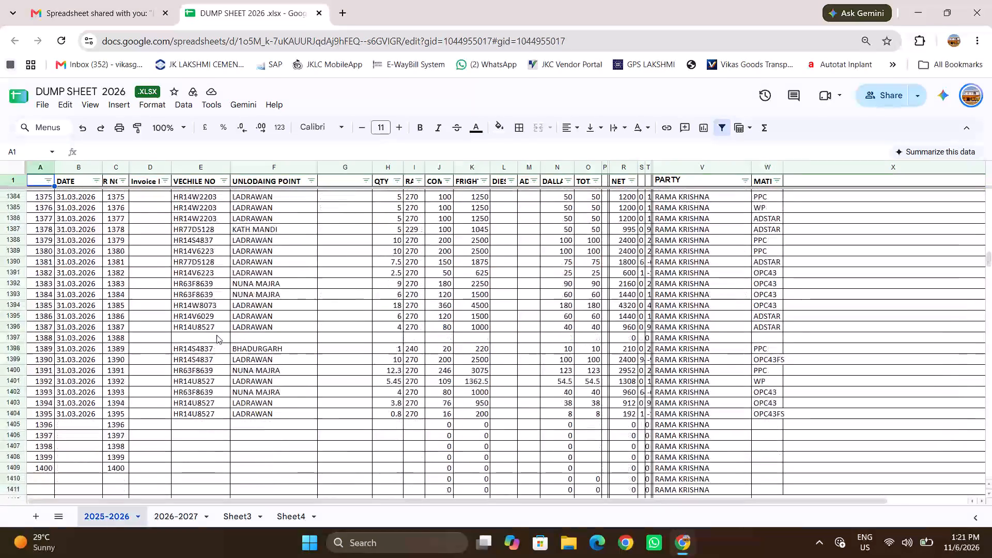
# Look through the dispatch records on the 2025-2026 sheet, down to the end of its entries.
pyautogui.scroll(-6, 216, 335)
pyautogui.scroll(3, 216, 335)
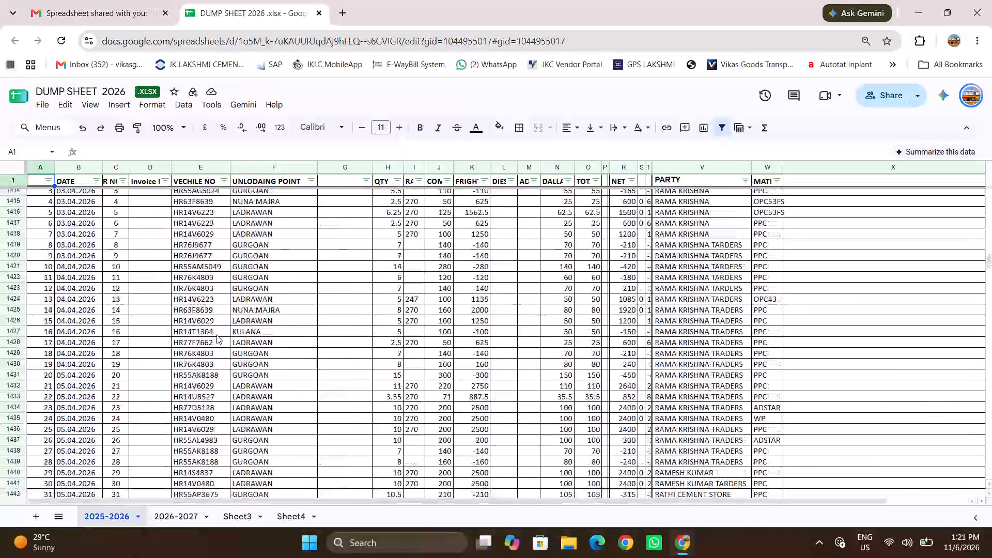
pyautogui.scroll(2, 216, 335)
pyautogui.scroll(-10, 216, 335)
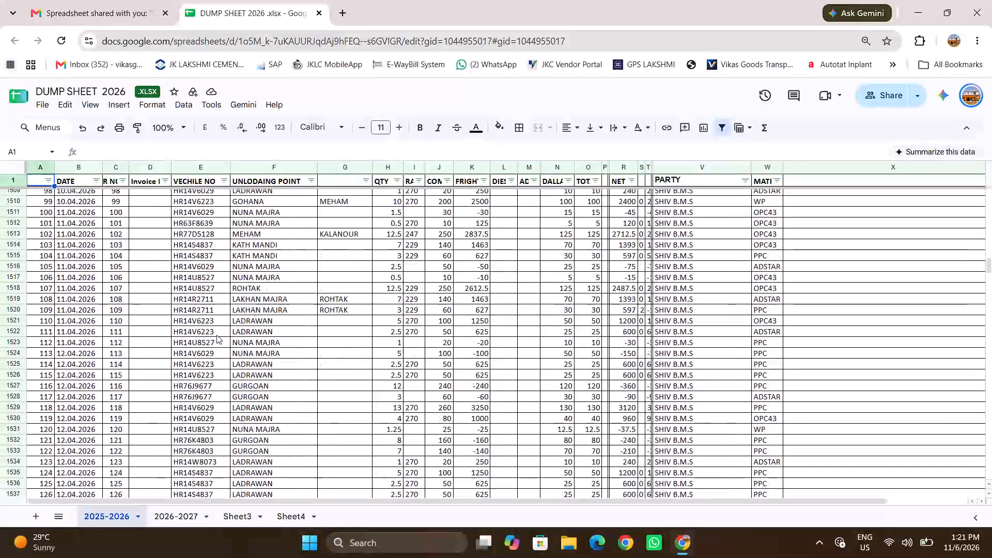
pyautogui.scroll(-7, 216, 335)
pyautogui.scroll(-15, 216, 335)
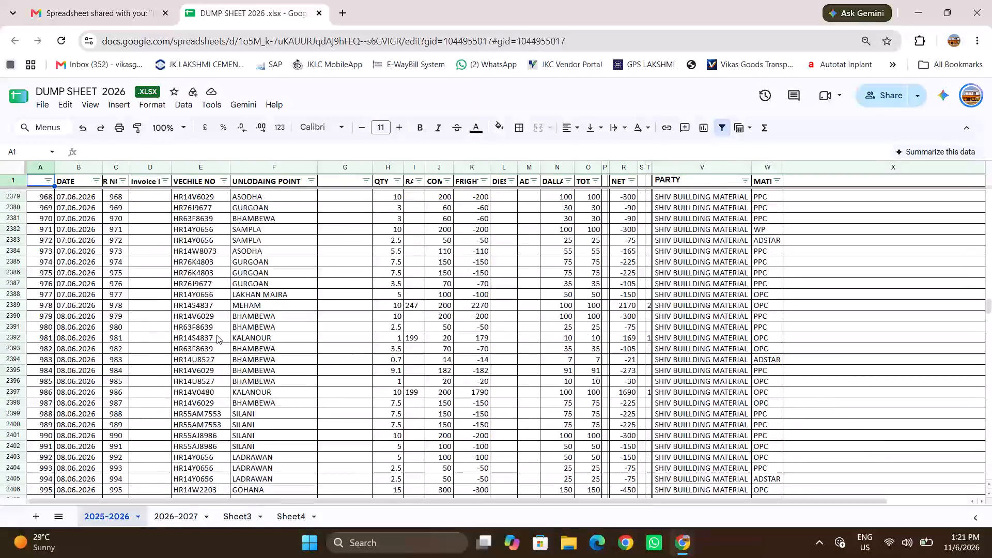
pyautogui.scroll(-19, 216, 335)
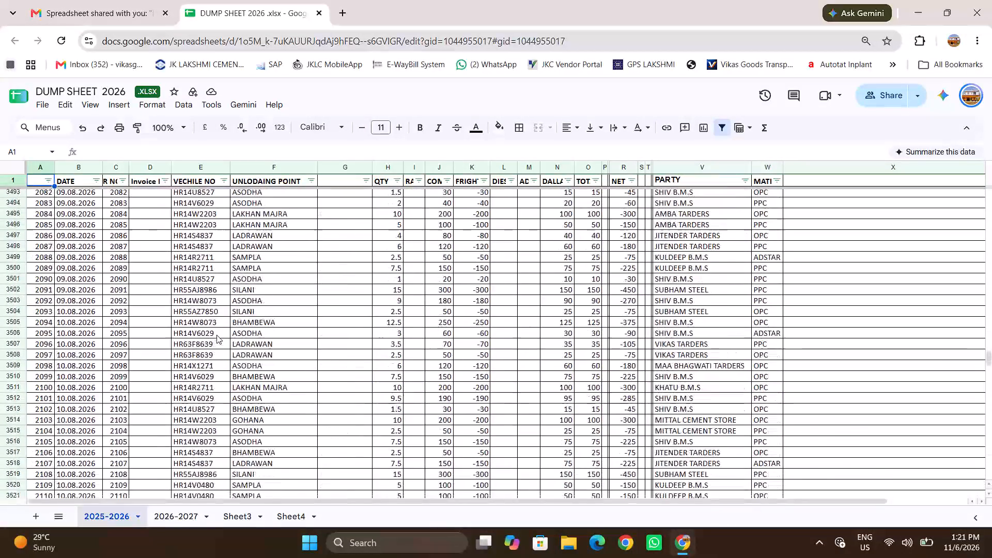
pyautogui.scroll(-20, 216, 335)
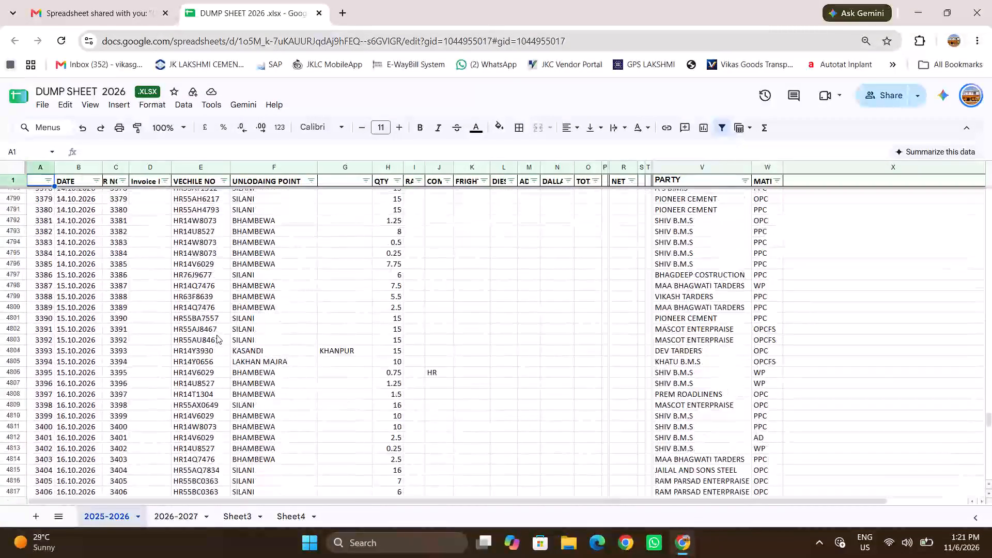
pyautogui.scroll(-9, 216, 335)
# On the 2026-2027 sheet, reset the UNLODAING POINT column filter to include all values.
pyautogui.click(173, 524)
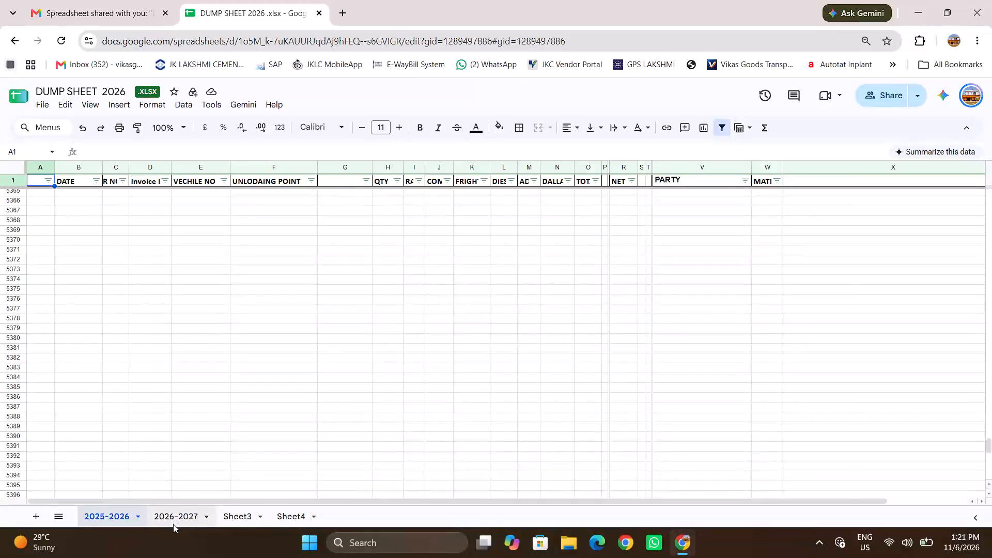
pyautogui.scroll(10, 347, 342)
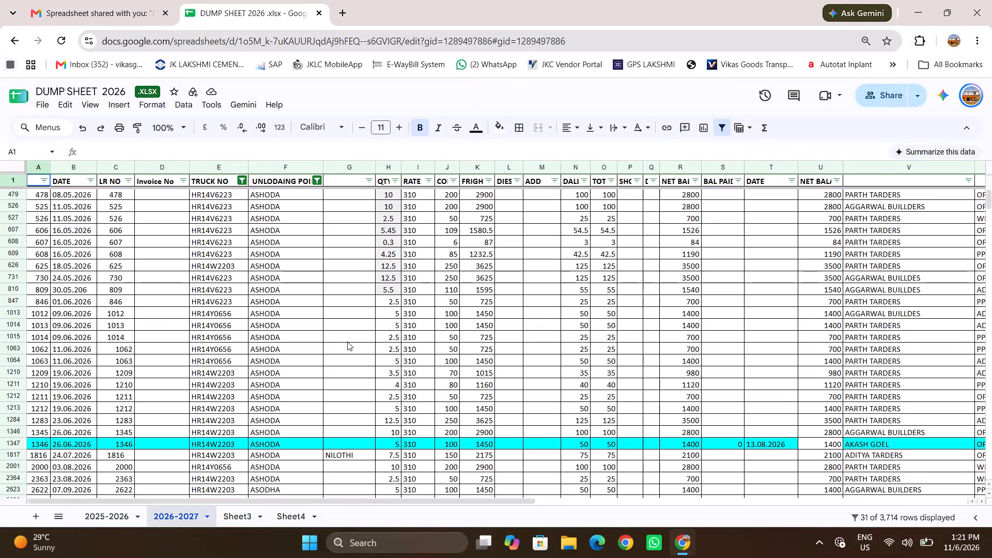
pyautogui.scroll(1, 347, 342)
pyautogui.hscroll(1, 347, 342)
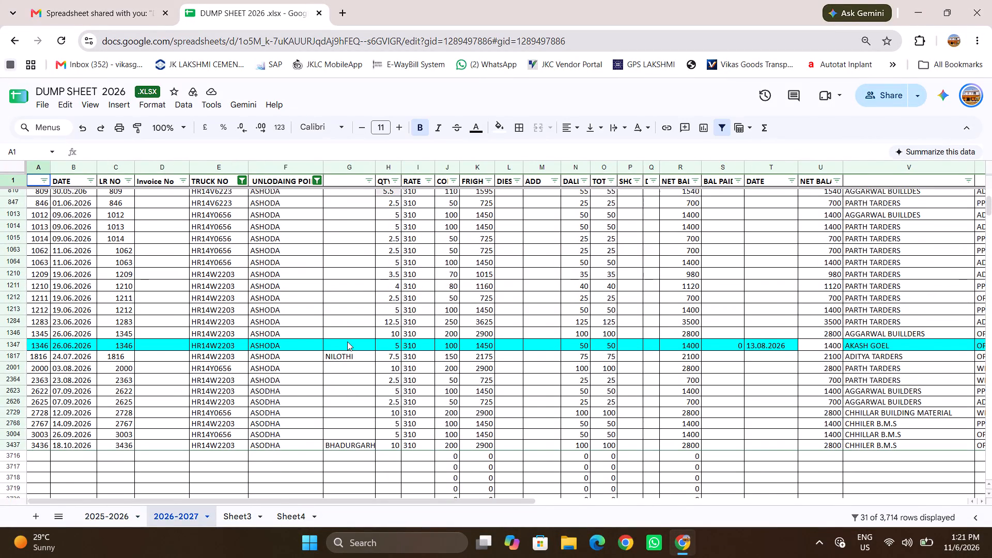
pyautogui.click(317, 181)
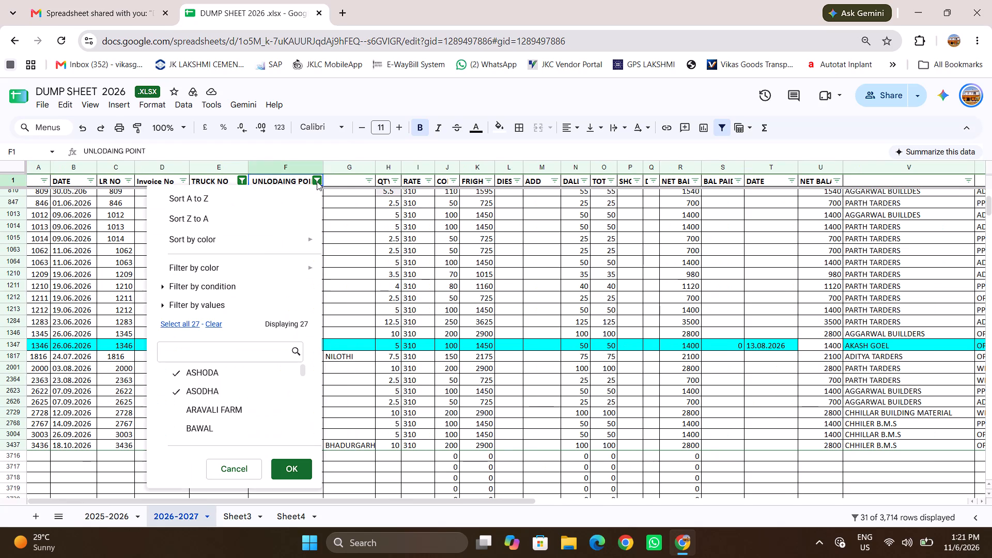
pyautogui.click(189, 328)
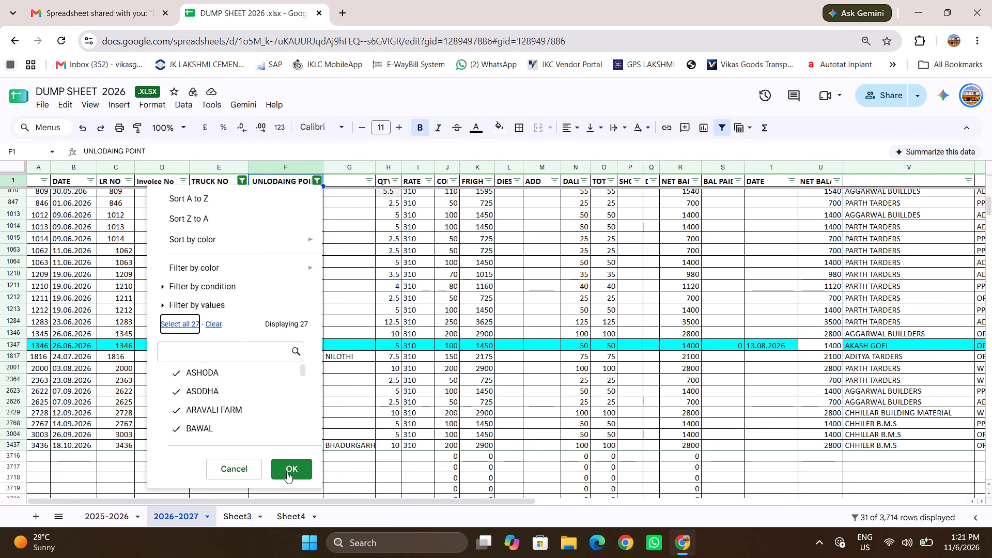
pyautogui.click(287, 472)
# Review the 2026-2027 trip records for the trucks still selected in the TRUCK NO filter.
pyautogui.scroll(-8, 397, 392)
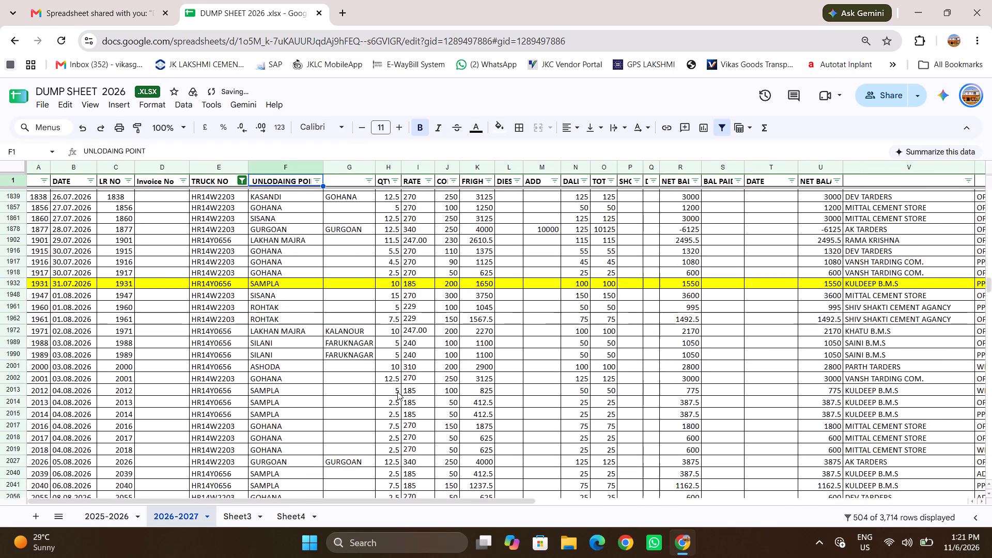
pyautogui.scroll(-9, 397, 392)
pyautogui.scroll(2, 397, 392)
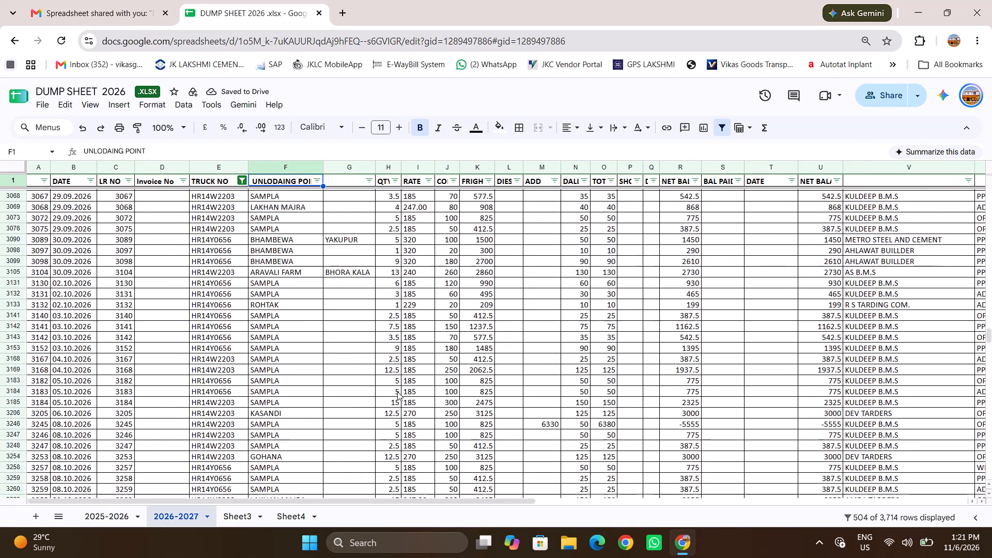
pyautogui.scroll(3, 397, 392)
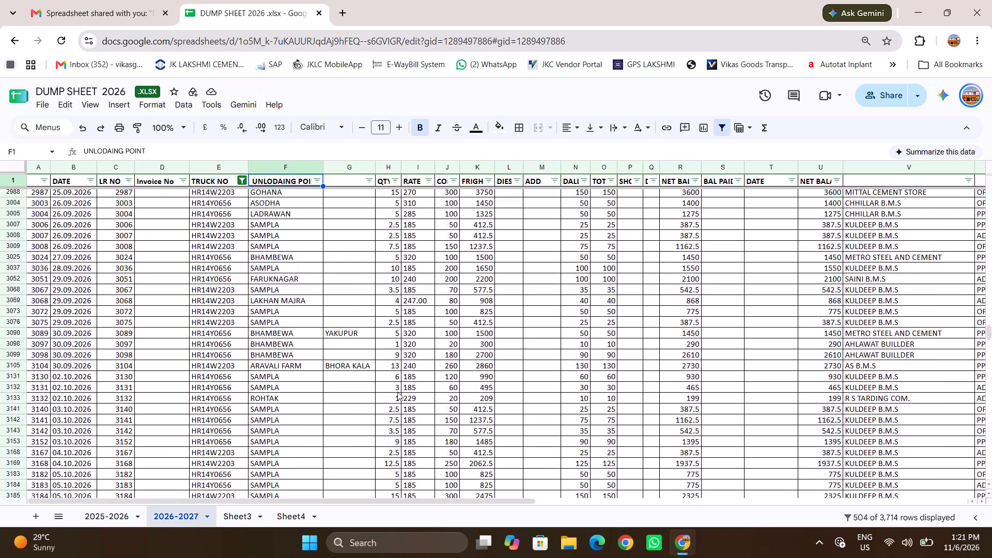
pyautogui.scroll(-3, 397, 392)
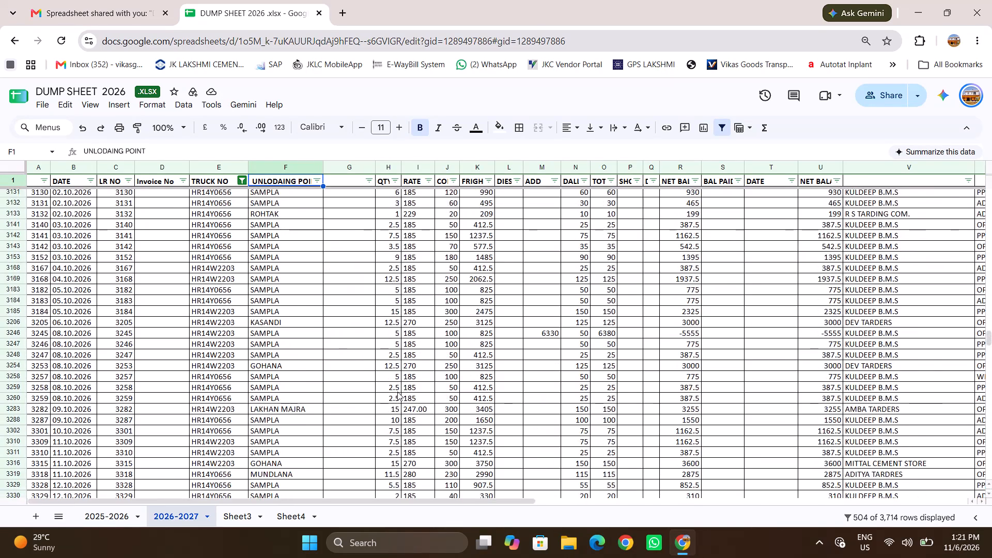
pyautogui.hscroll(1, 397, 392)
pyautogui.scroll(5, 397, 392)
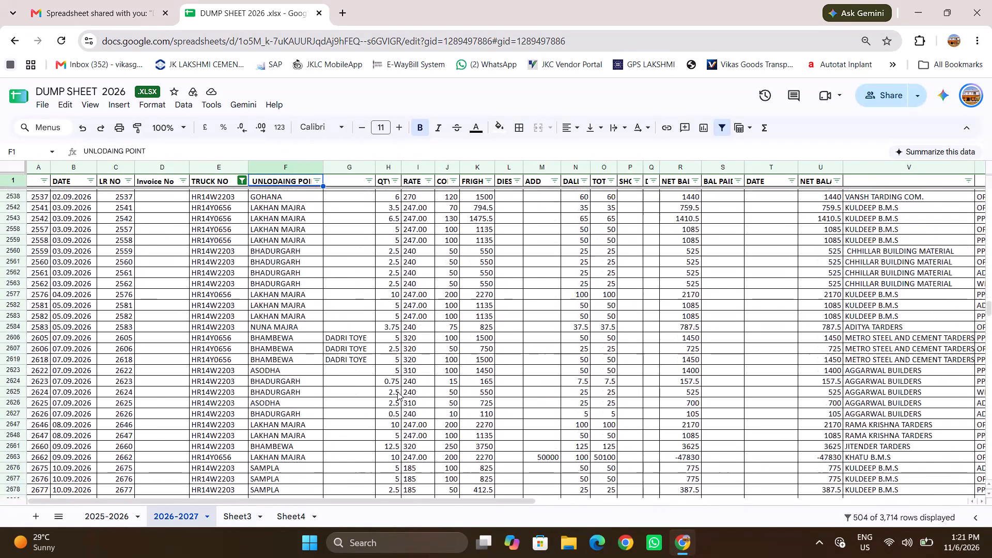
pyautogui.scroll(2, 397, 392)
pyautogui.scroll(-9, 397, 392)
pyautogui.scroll(1, 397, 392)
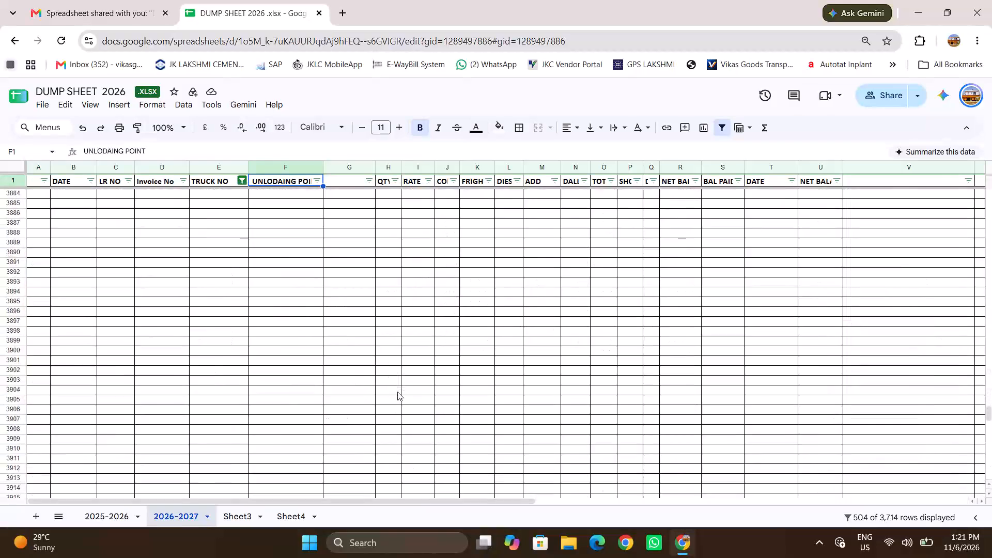
pyautogui.scroll(5, 397, 392)
pyautogui.scroll(-1, 397, 392)
pyautogui.scroll(1, 397, 392)
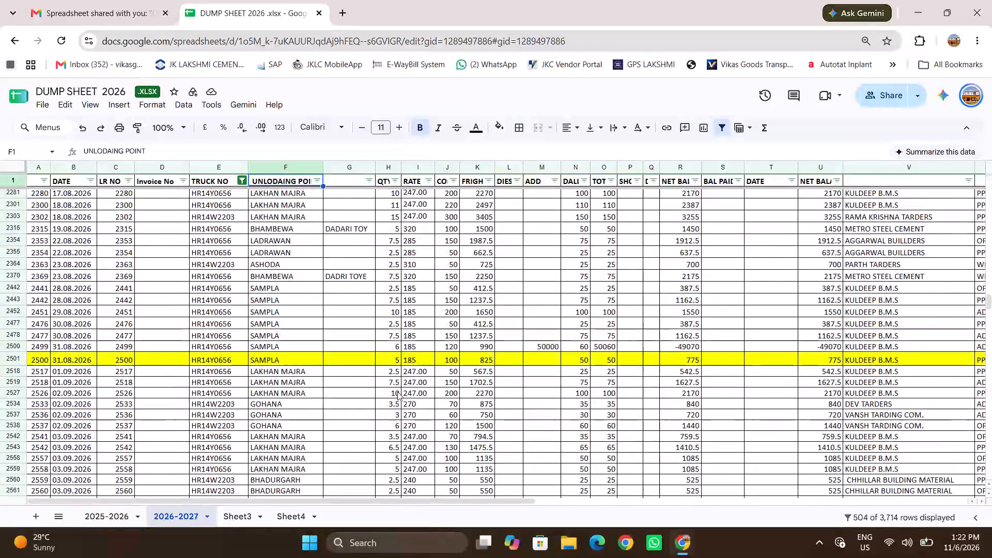
pyautogui.scroll(1, 397, 392)
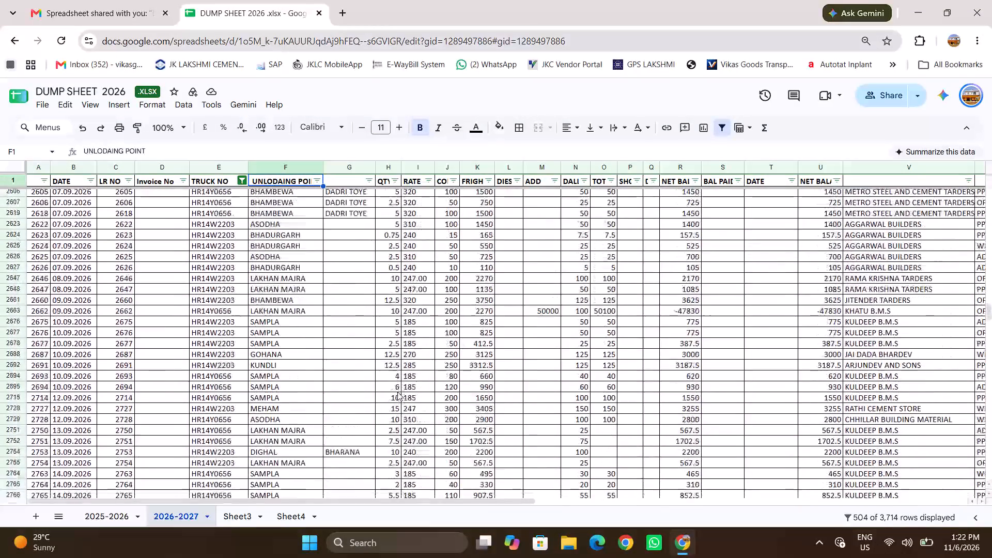
pyautogui.scroll(1, 397, 392)
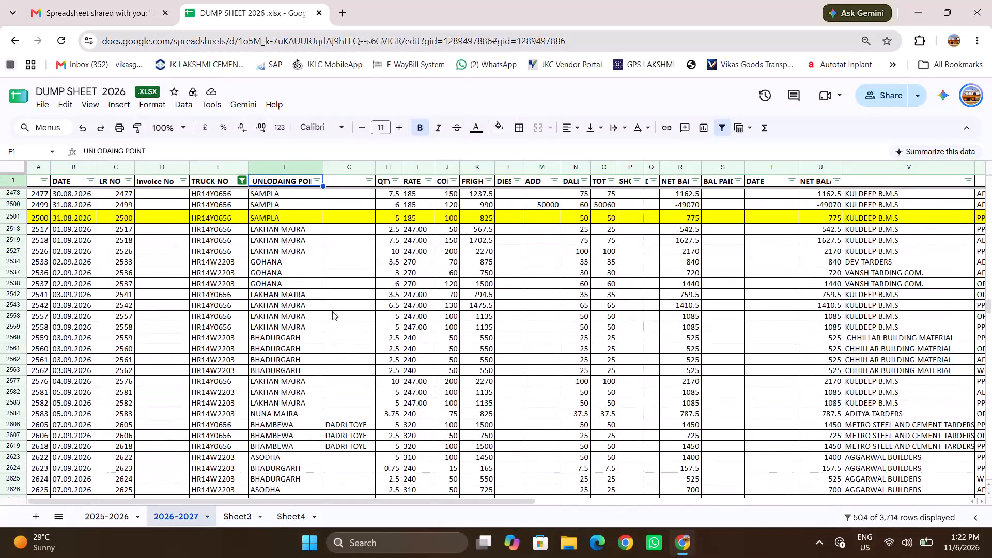
# Reset the TRUCK NO column filter on the 2026-2027 sheet to include all trucks.
pyautogui.click(241, 181)
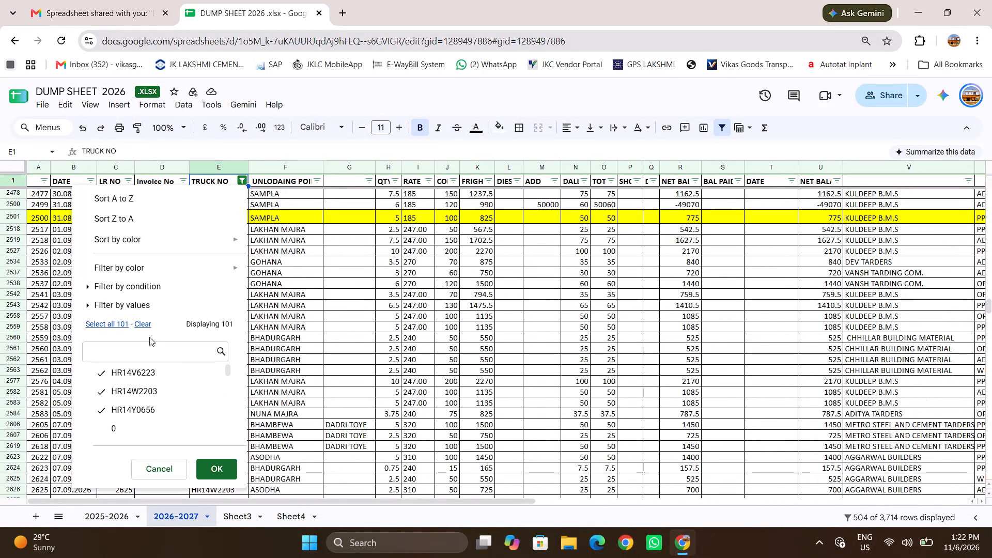
pyautogui.click(103, 319)
pyautogui.click(211, 467)
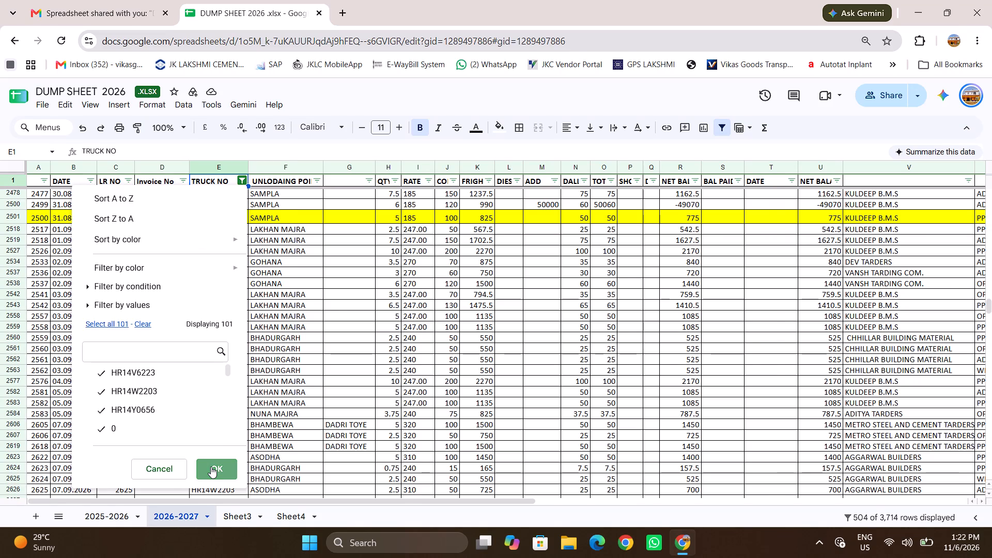
# Look through the unfiltered 2026-2027 dispatch records down to the last filled rows, dated 31.10.2026.
pyautogui.scroll(-9, 366, 422)
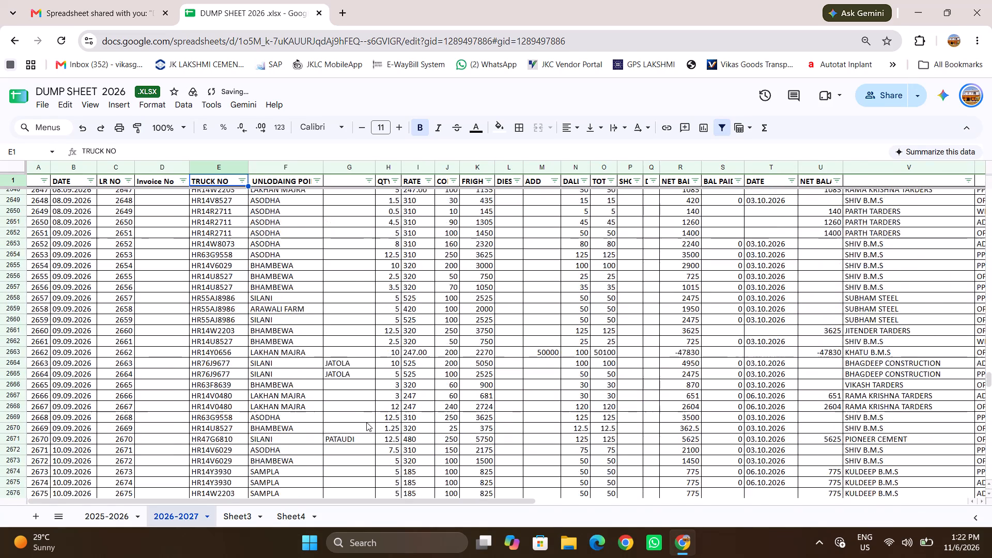
pyautogui.scroll(-20, 366, 422)
pyautogui.scroll(-2, 366, 422)
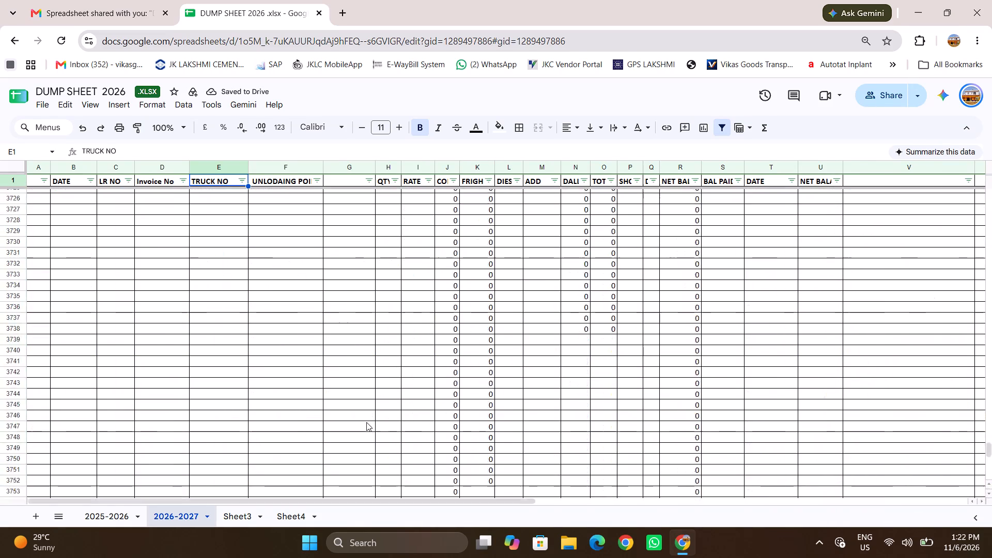
pyautogui.scroll(-1, 366, 422)
pyautogui.scroll(6, 366, 422)
pyautogui.scroll(-2, 366, 422)
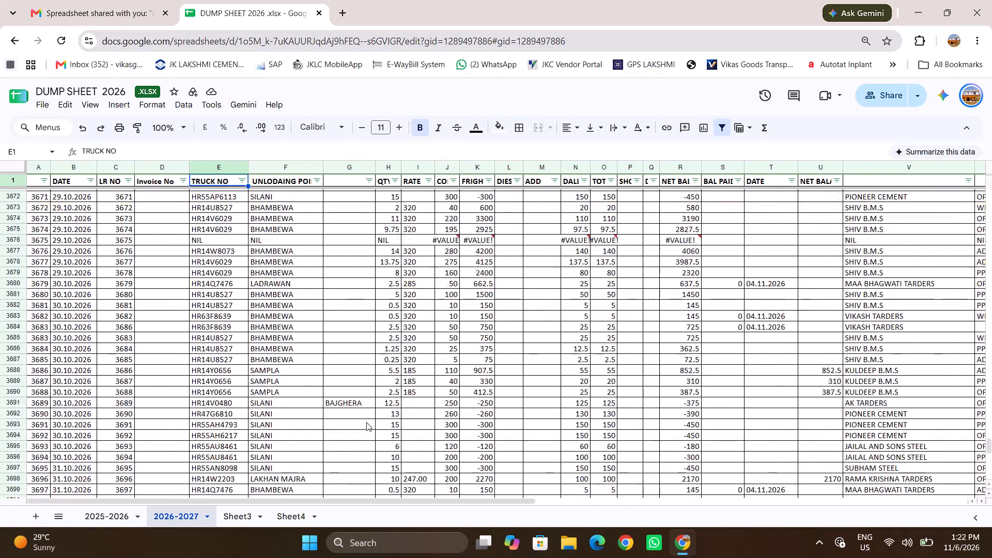
pyautogui.scroll(1, 366, 422)
pyautogui.scroll(-4, 366, 422)
pyautogui.hscroll(1, 366, 422)
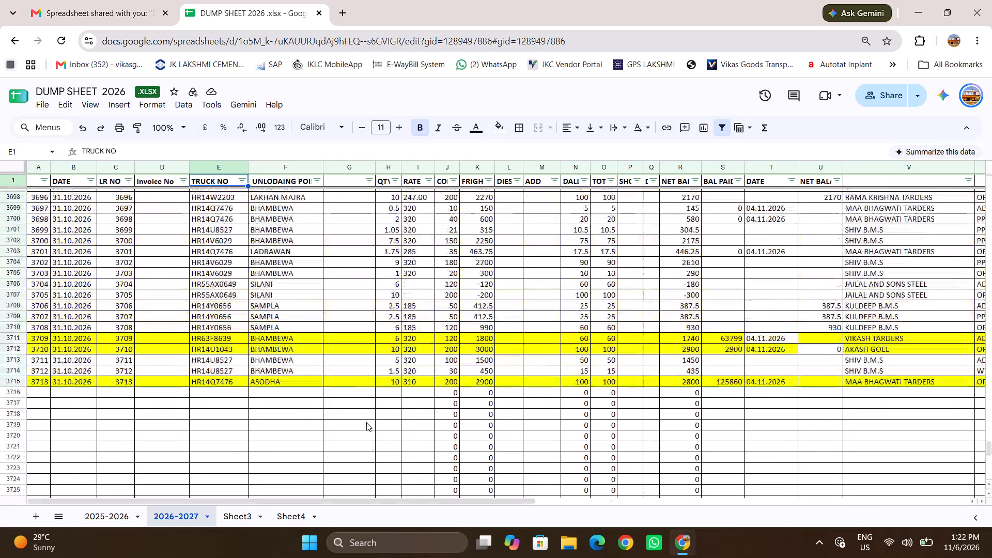
pyautogui.hscroll(1, 366, 422)
# Review the late October 2026 trips on the 2026-2027 sheet, from 26.10.2026 to the last entry, including their balance and payment-date columns.
pyautogui.scroll(1, 366, 422)
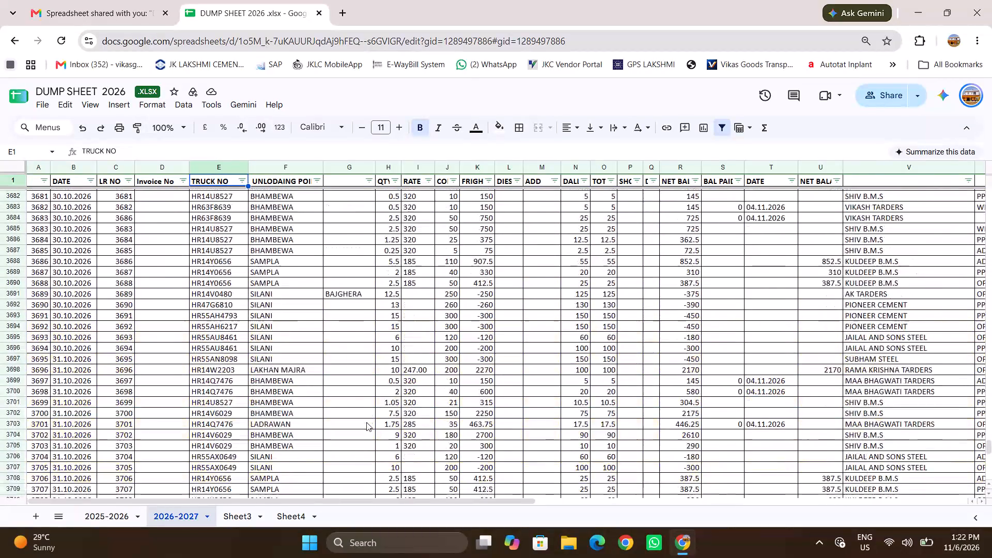
pyautogui.scroll(9, 366, 422)
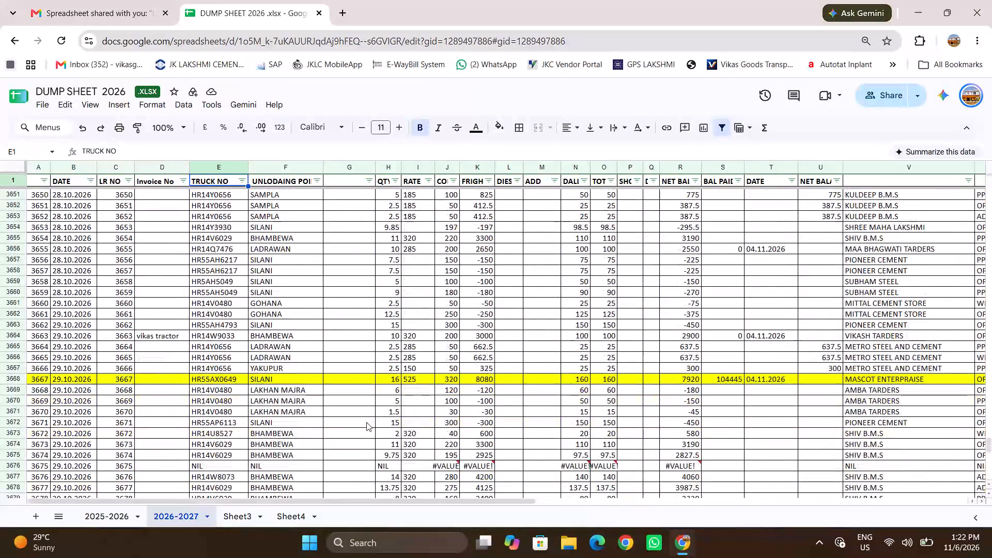
pyautogui.scroll(2, 366, 422)
pyautogui.scroll(-1, 366, 422)
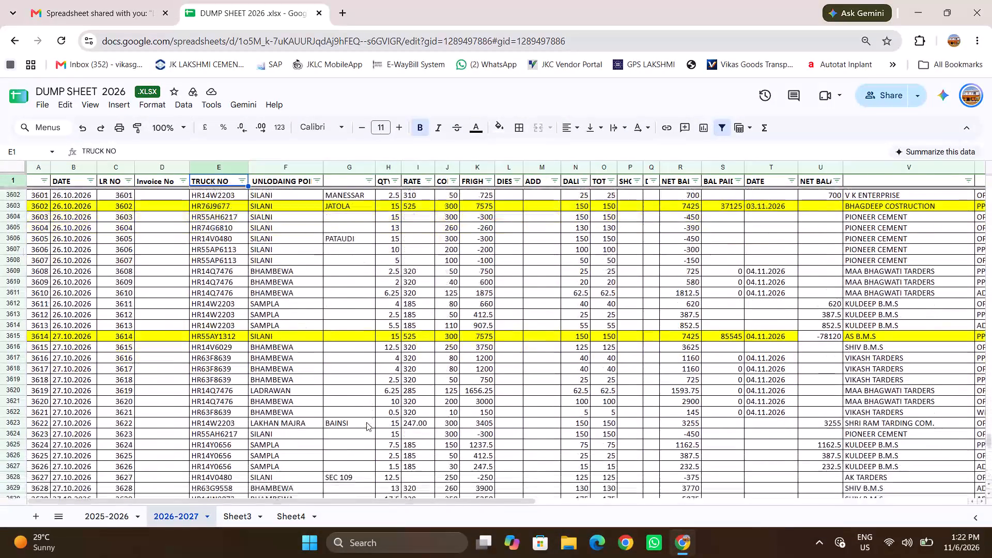
pyautogui.scroll(-2, 366, 422)
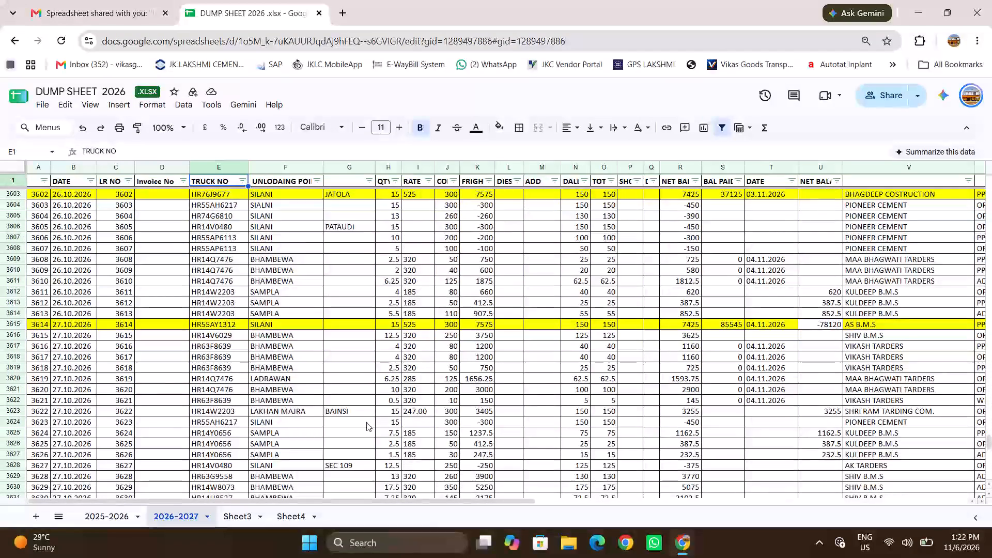
pyautogui.scroll(-1, 366, 422)
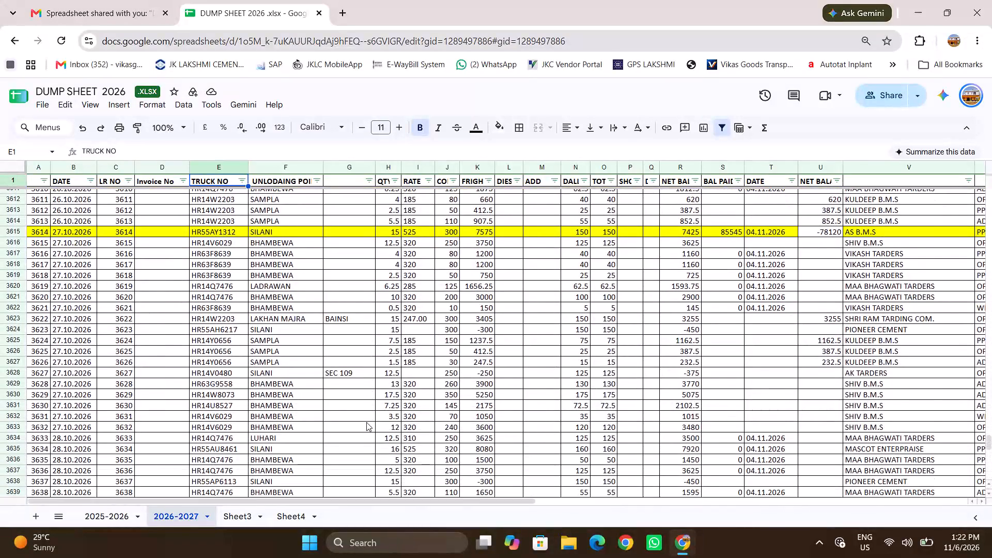
pyautogui.scroll(-9, 366, 422)
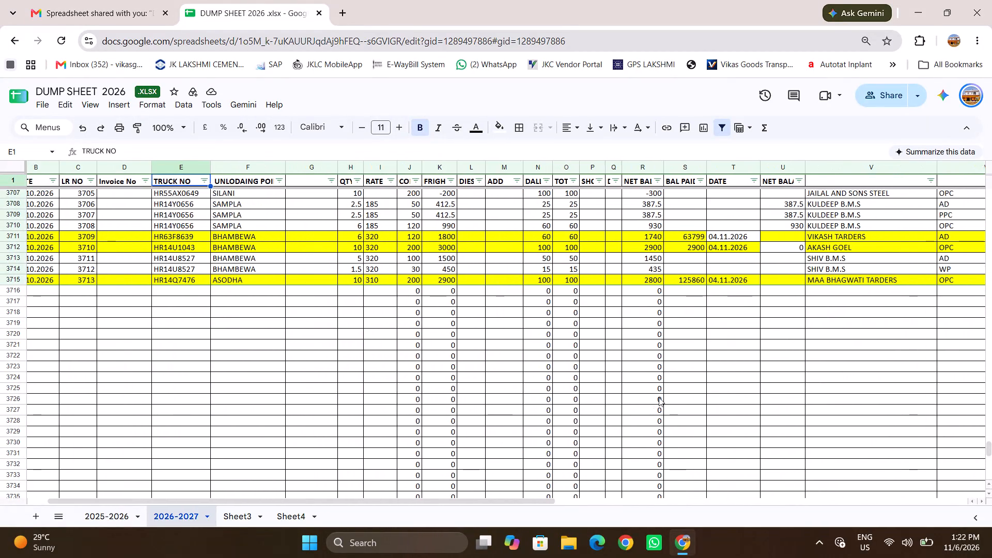
# Look back from the last entries through the October 2026 trips and payments to the September records.
pyautogui.scroll(2, 534, 334)
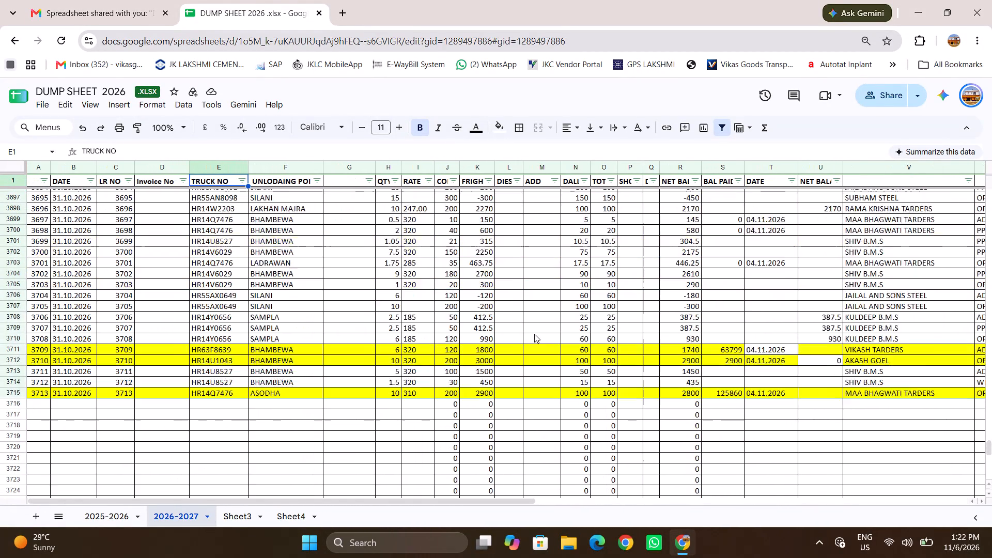
pyautogui.scroll(3, 534, 334)
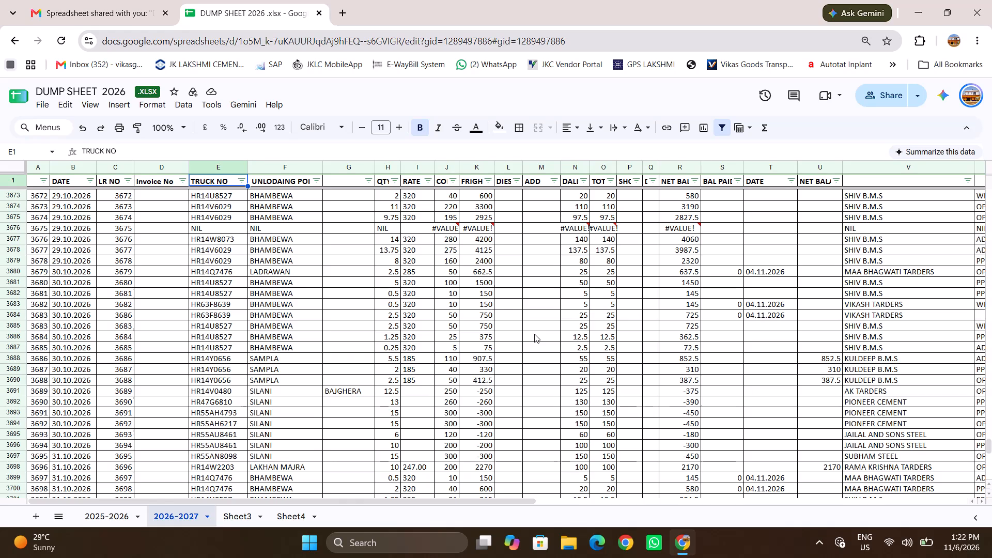
pyautogui.scroll(4, 534, 334)
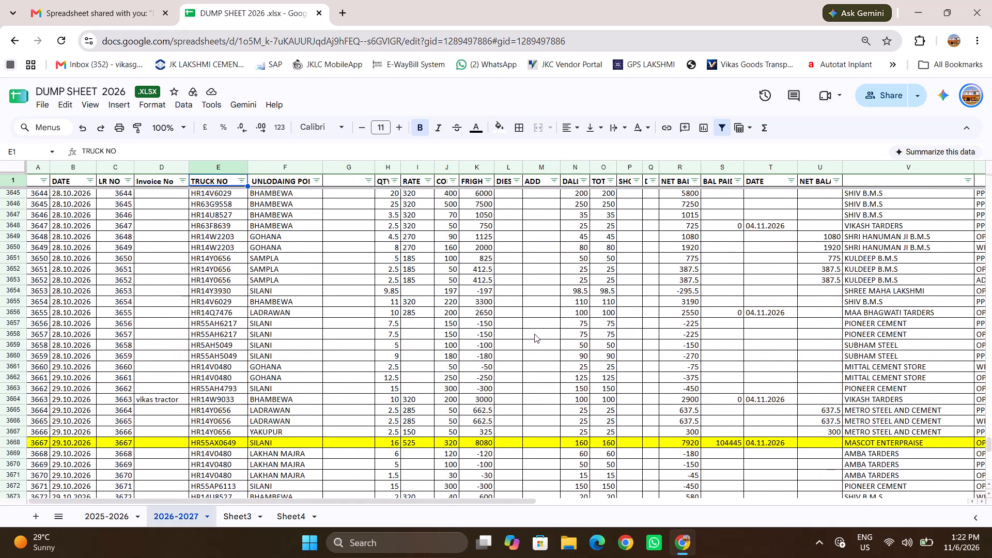
pyautogui.scroll(3, 534, 334)
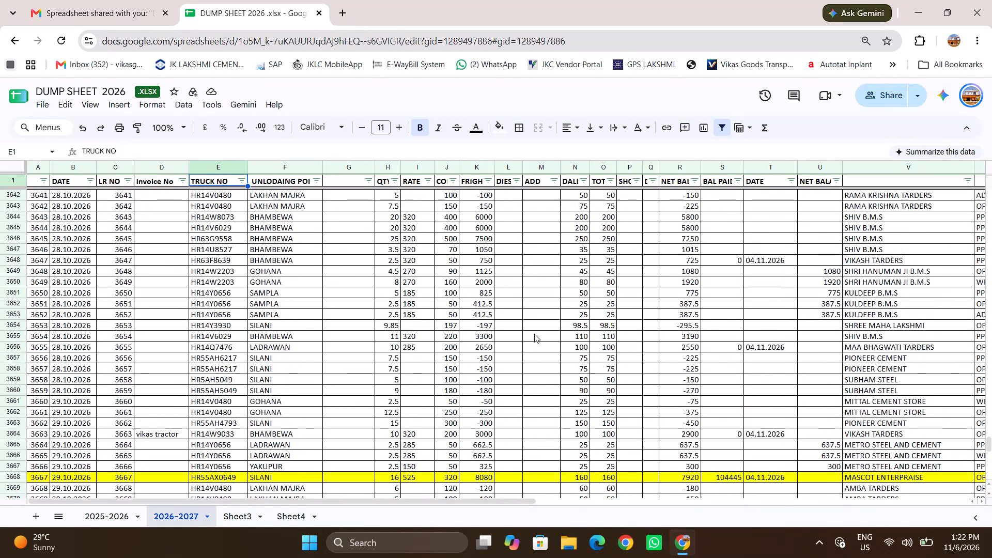
pyautogui.scroll(16, 534, 334)
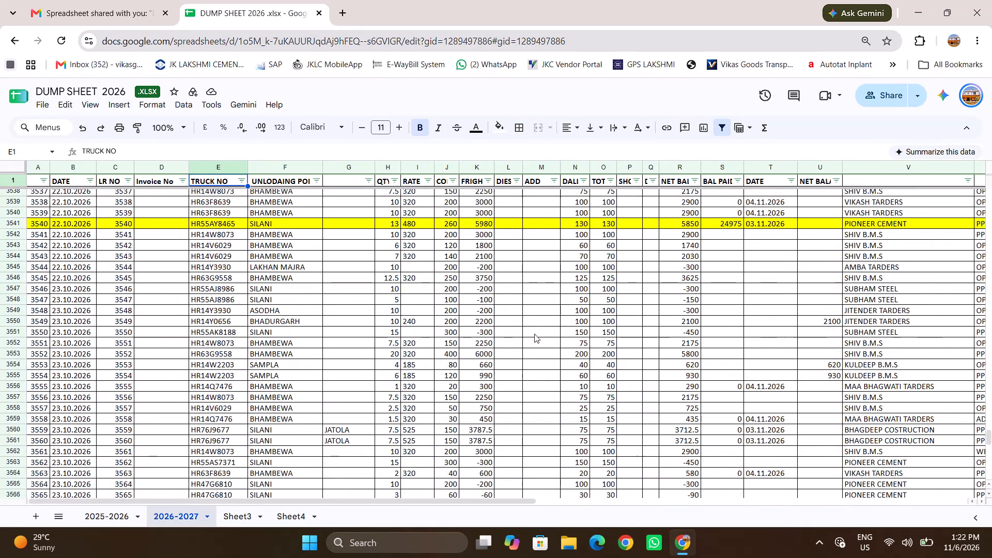
pyautogui.scroll(19, 534, 334)
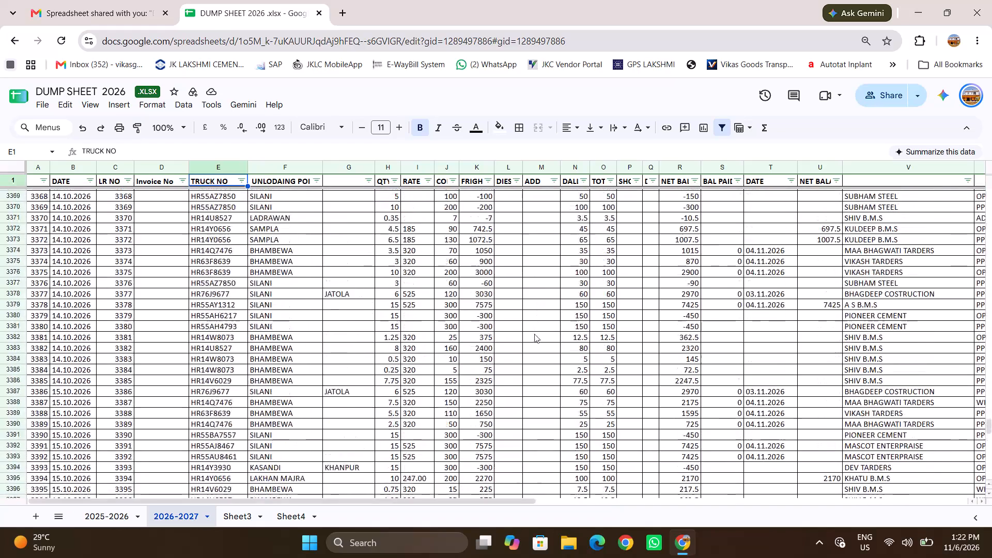
pyautogui.scroll(17, 534, 334)
# Examine the dispatch and payment entries from 18.09.2026 through the September month-end to the start of October 2026.
pyautogui.scroll(-9, 534, 334)
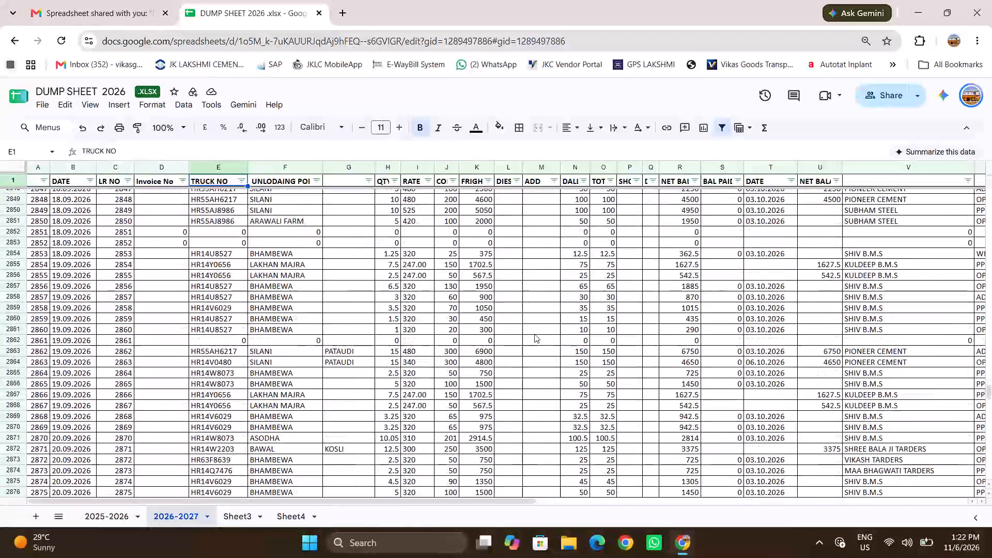
pyautogui.scroll(-14, 534, 334)
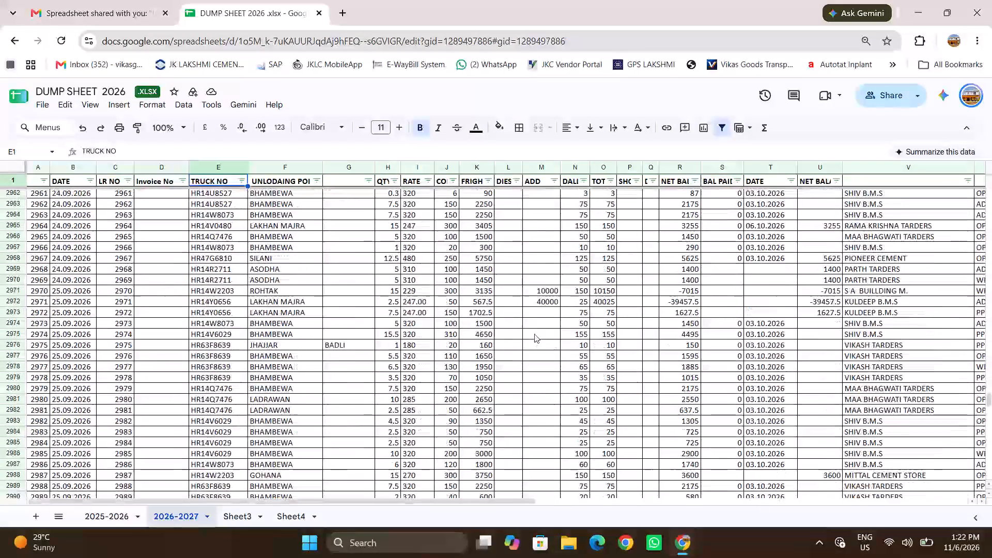
pyautogui.scroll(-14, 534, 334)
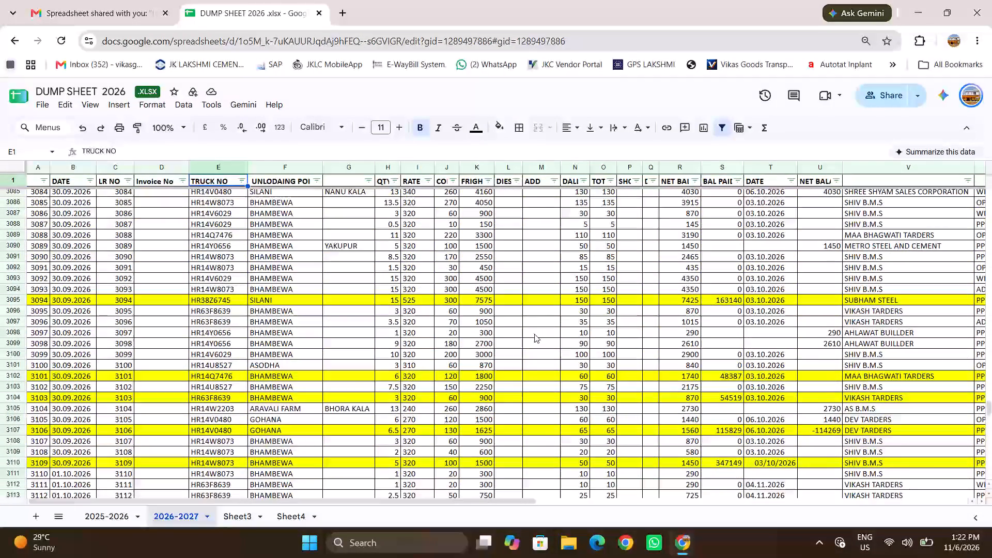
pyautogui.scroll(-4, 534, 334)
pyautogui.scroll(3, 534, 334)
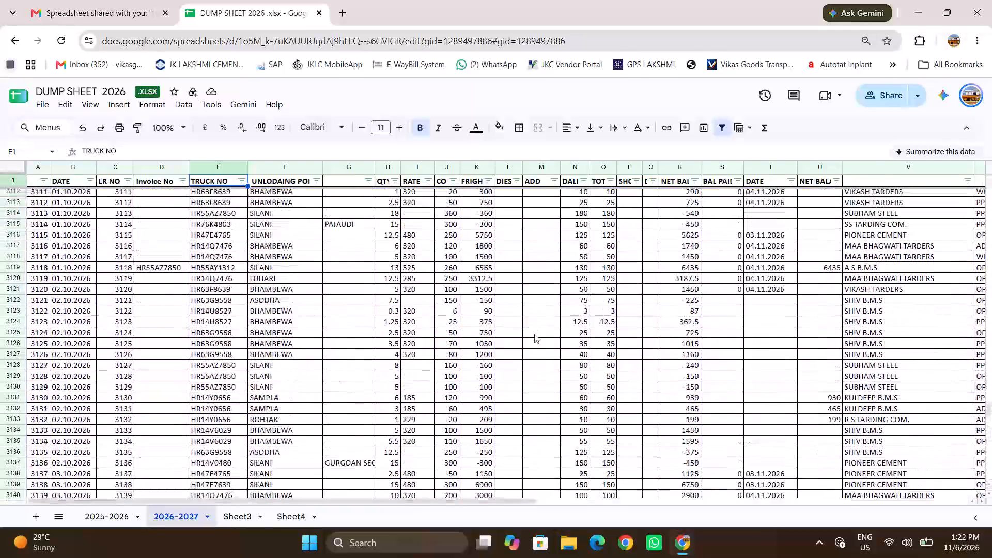
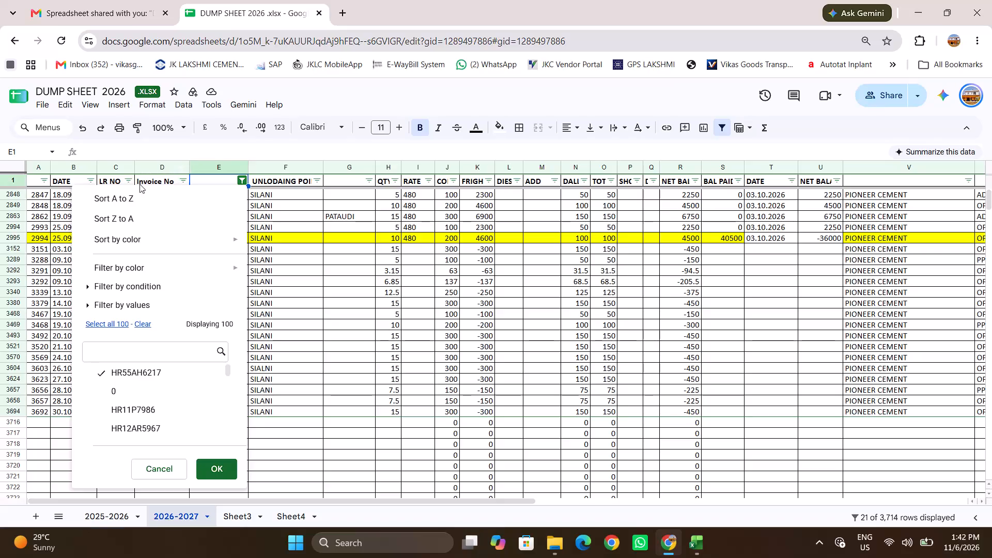
pyautogui.click(136, 356)
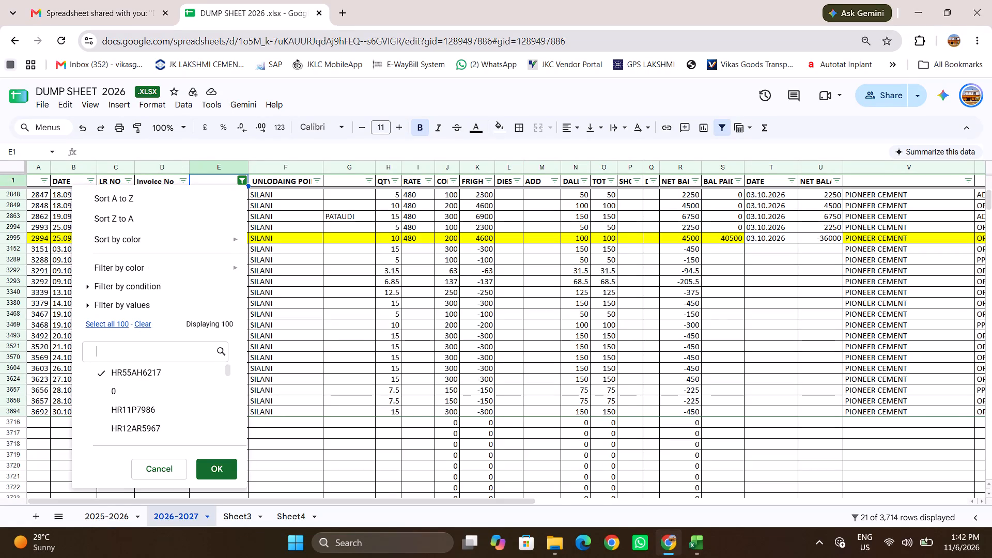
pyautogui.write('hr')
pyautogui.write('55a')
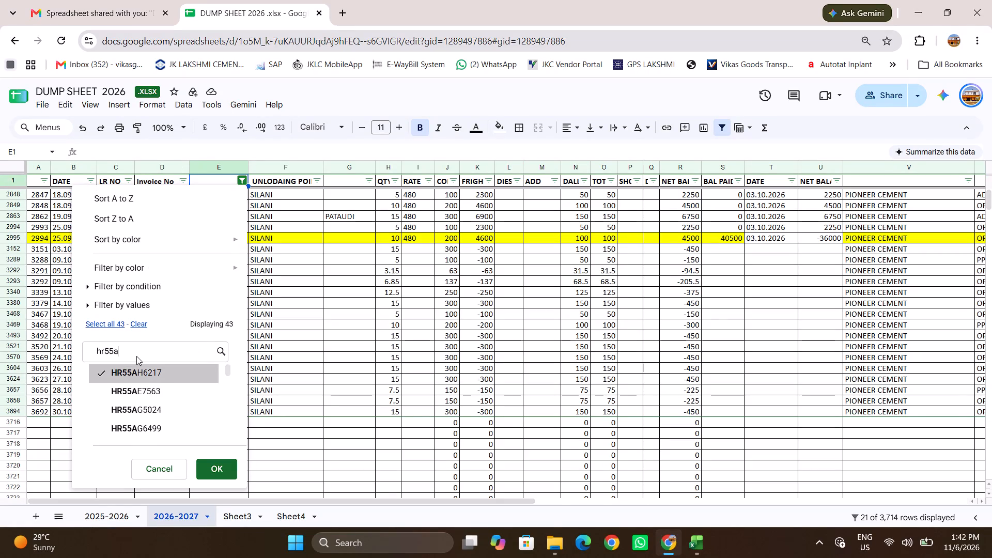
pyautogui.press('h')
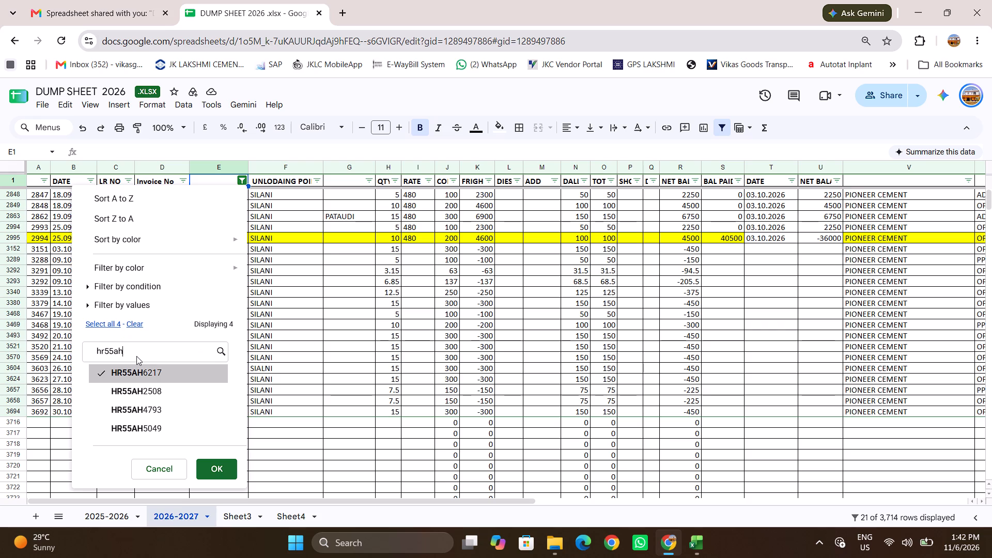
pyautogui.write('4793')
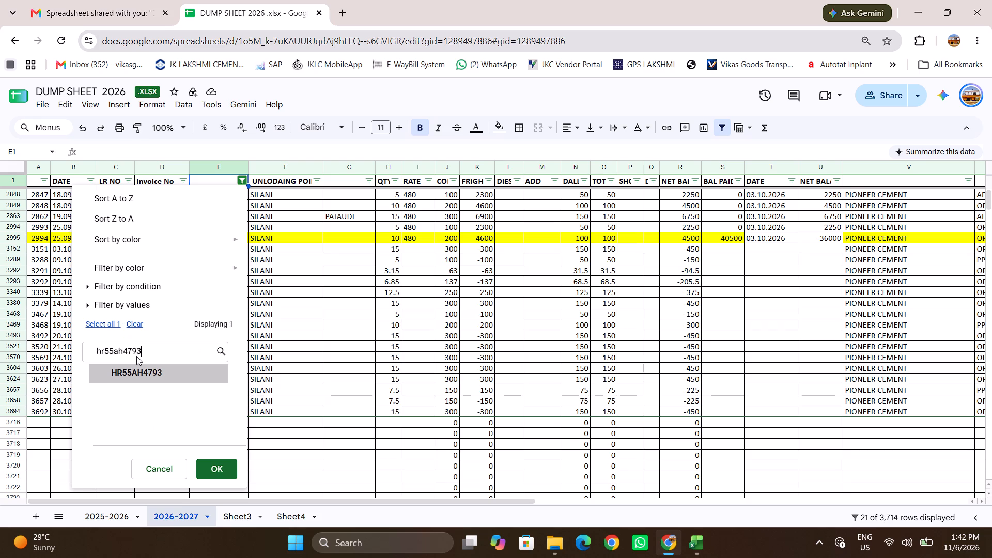
pyautogui.click(133, 377)
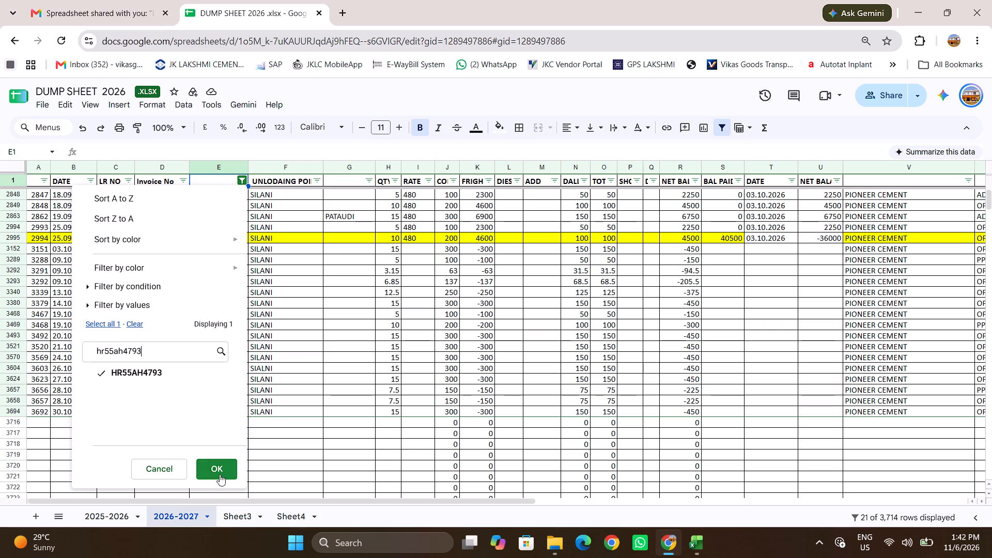
pyautogui.click(220, 471)
# Total the October tonnage of both vehicles by selecting their QTY values from 03.10.2026 through 30.10.2026.
pyautogui.hscroll(1, 284, 417)
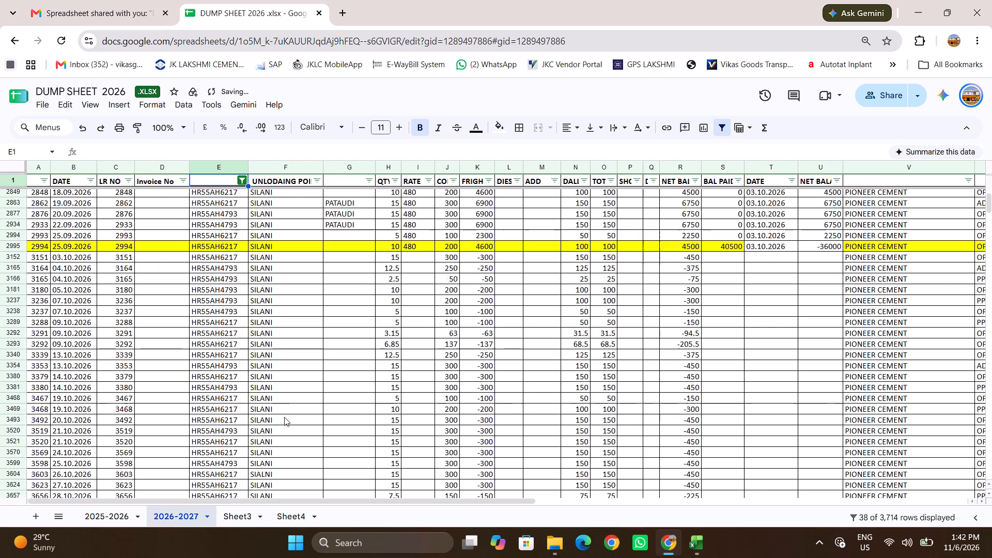
pyautogui.hscroll(1, 284, 417)
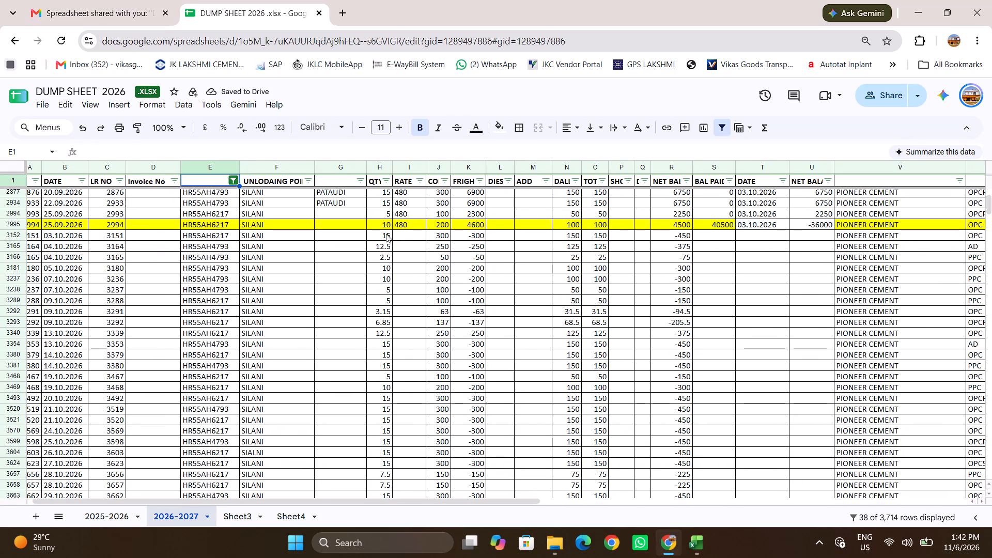
pyautogui.click(386, 234)
pyautogui.hotkey('shift', 'Down')
pyautogui.hotkey('shift', 'Down')
pyautogui.hotkey('shift', 'Down')
pyautogui.hotkey('shift', 'Down')
pyautogui.hotkey('shift', 'Down')
pyautogui.hotkey('shift', 'Down')
pyautogui.hotkey('shift', 'Down')
pyautogui.hotkey('shift', 'Down')
pyautogui.hotkey('shift', 'Down')
pyautogui.hotkey('shift', 'Down')
pyautogui.hotkey('shift', 'Down')
pyautogui.hotkey('shift', 'Down')
pyautogui.hotkey('shift', 'Down')
pyautogui.hotkey('shift', 'Down')
pyautogui.hotkey('shift', 'Down')
pyautogui.hotkey('shift', 'Down')
pyautogui.hotkey('shift', 'Down')
pyautogui.hotkey('shift', 'Down')
pyautogui.hotkey('shift', 'Down')
pyautogui.hotkey('shift', 'Down')
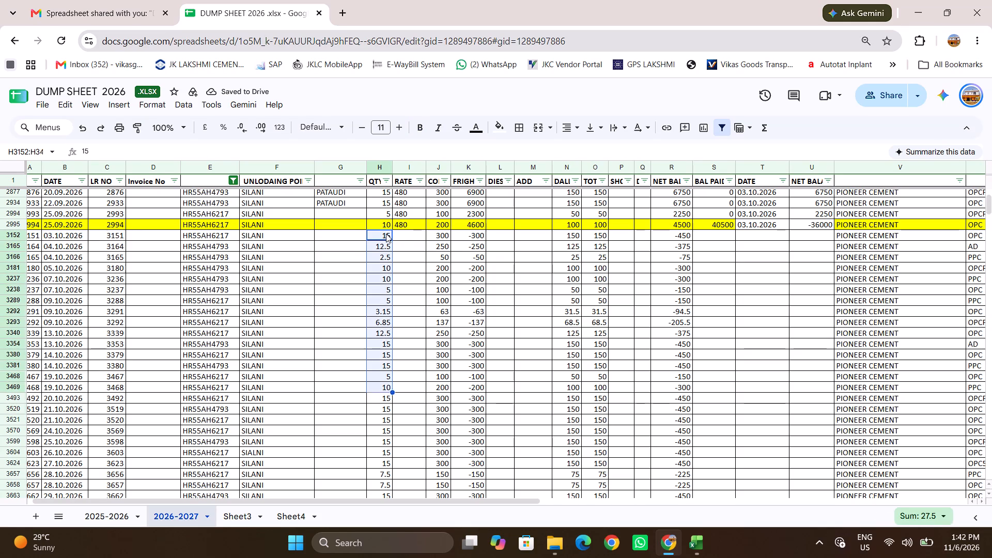
pyautogui.hotkey('shift', 'Up')
pyautogui.hotkey('shift', 'Up')
pyautogui.hotkey('shift', 'Up')
pyautogui.hotkey('shift', 'Up')
pyautogui.hotkey('shift', 'Up')
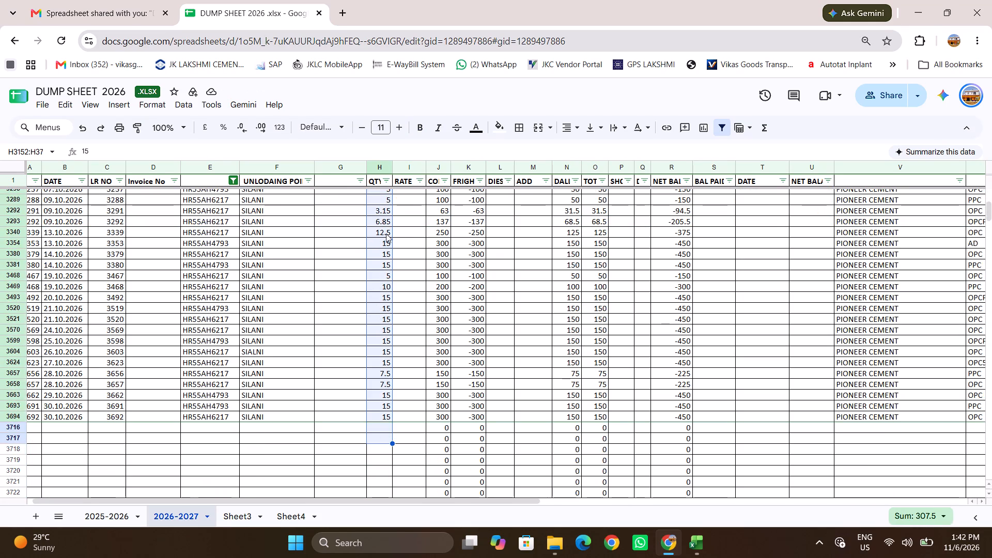
pyautogui.hotkey('shift', 'Up')
pyautogui.hotkey('shift', 'Up')
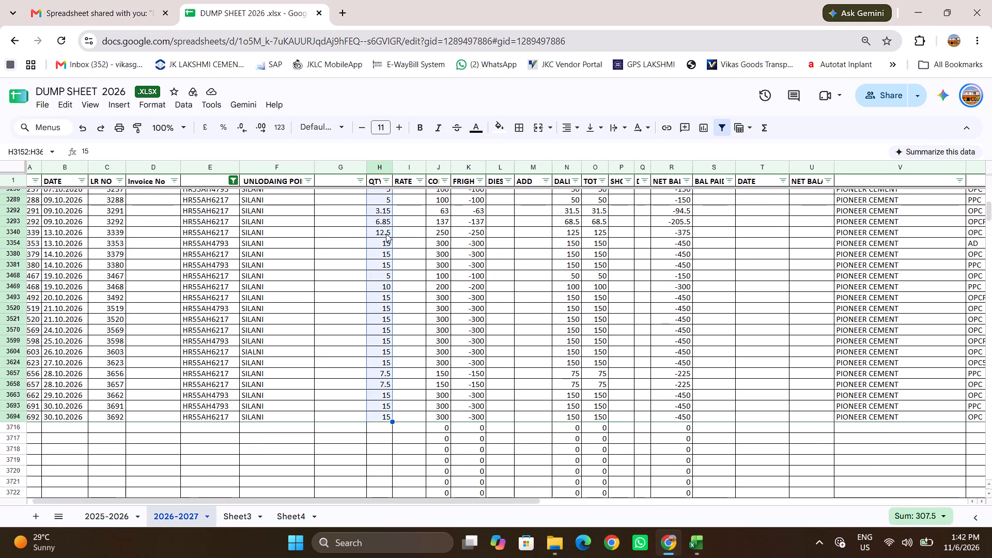
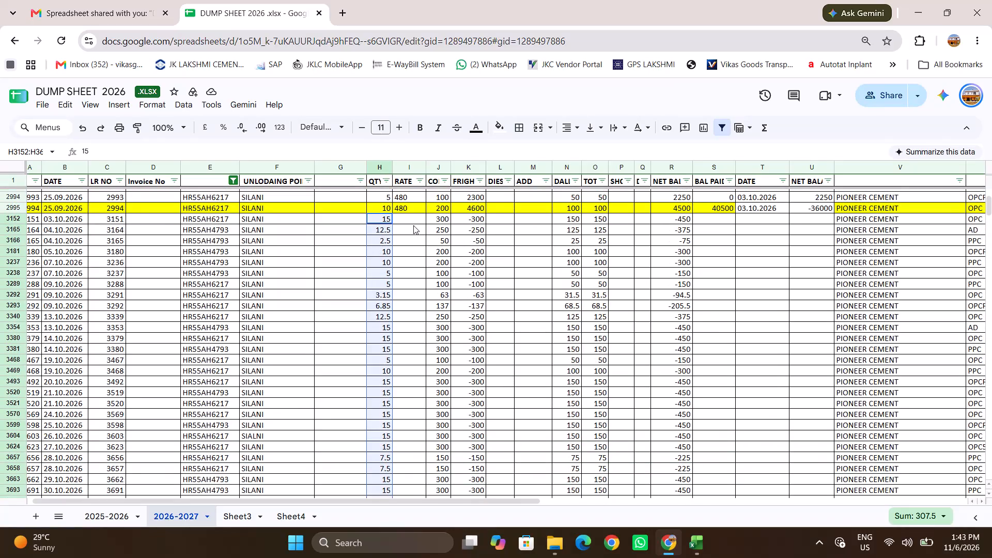
pyautogui.click(413, 222)
pyautogui.write('480')
pyautogui.hotkey('ctrl', 'c')
pyautogui.click(415, 268)
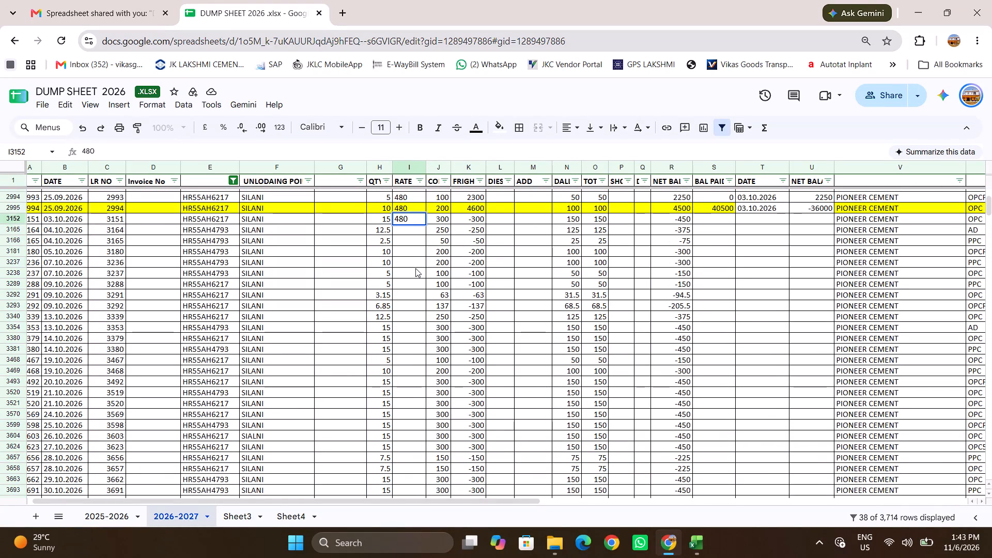
# Copy the 480 rate to all remaining October trips of both vehicles, from 04.10.2026 through 30.10.2026.
pyautogui.click(411, 216)
pyautogui.hotkey('ctrl', 'c')
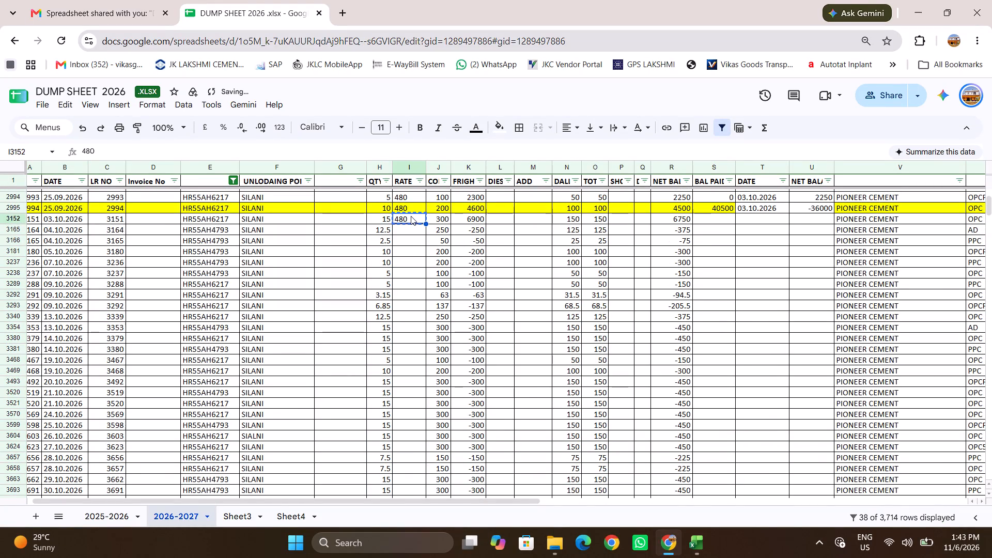
pyautogui.click(405, 235)
pyautogui.hotkey('shift', 'Down')
pyautogui.hotkey('shift', 'Down')
pyautogui.hotkey('shift', 'Down')
pyautogui.hotkey('shift', 'Down')
pyautogui.hotkey('shift', 'Down')
pyautogui.hotkey('shift', 'Down')
pyautogui.hotkey('shift', 'Down')
pyautogui.hotkey('shift', 'Down')
pyautogui.hotkey('shift', 'Down')
pyautogui.hotkey('shift', 'Down')
pyautogui.hotkey('shift', 'Down')
pyautogui.hotkey('shift', 'Down')
pyautogui.hotkey('shift', 'Down')
pyautogui.hotkey('shift', 'Down')
pyautogui.hotkey('shift', 'Down')
pyautogui.hotkey('shift', 'Down')
pyautogui.hotkey('shift', 'Down')
pyautogui.hotkey('shift', 'Down')
pyautogui.hotkey('shift', 'Down')
pyautogui.hotkey('shift', 'Down')
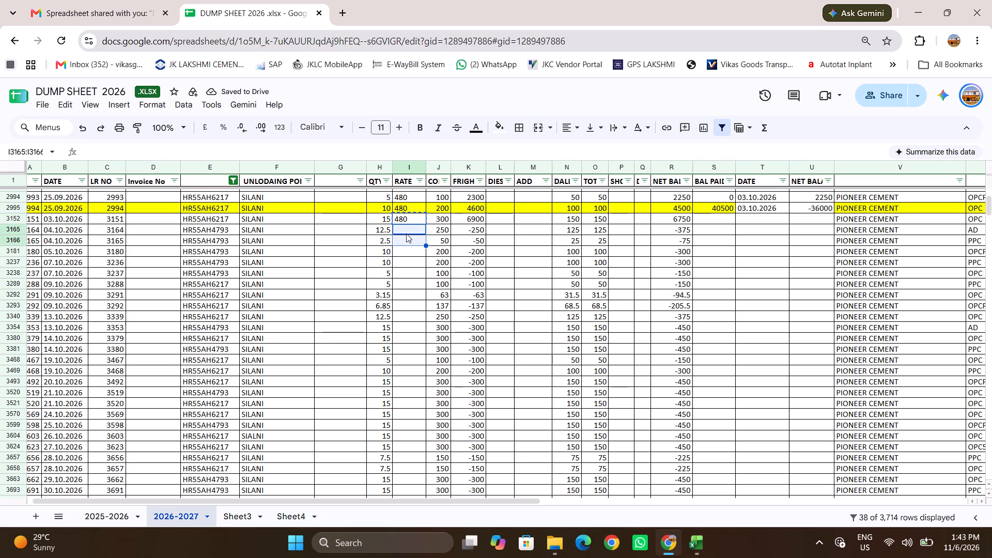
pyautogui.hotkey('shift', 'Up')
pyautogui.hotkey('shift', 'Up')
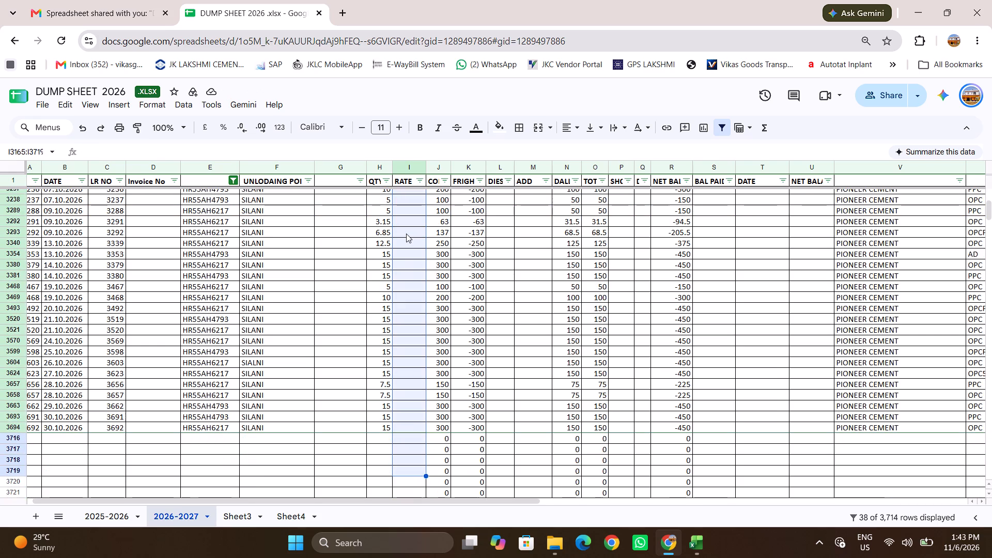
pyautogui.hotkey('shift', 'Up')
pyautogui.hotkey('shift', 'Up')
pyautogui.hotkey('shift', 'Up')
pyautogui.hotkey('shift', 'Up')
pyautogui.hotkey('ctrl', 'v')
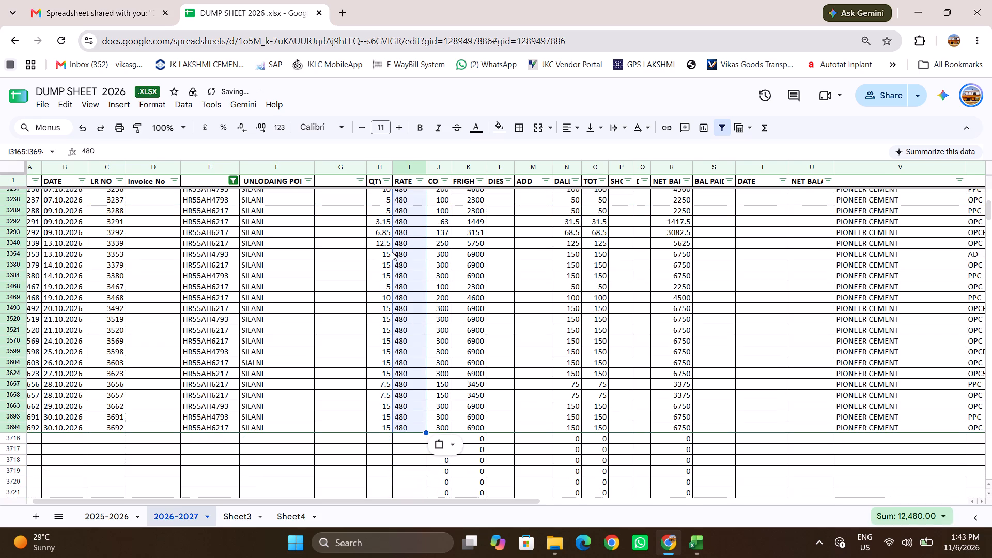
pyautogui.click(323, 383)
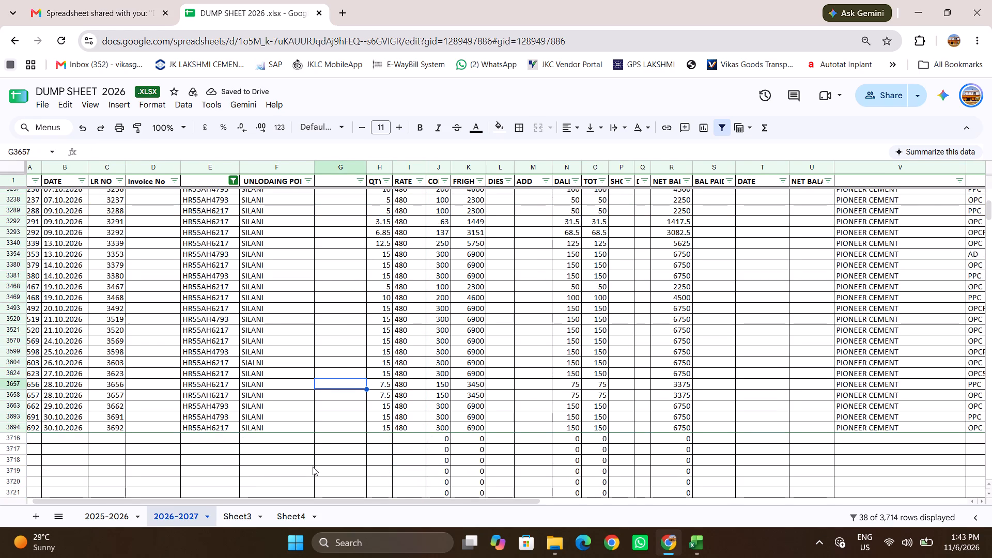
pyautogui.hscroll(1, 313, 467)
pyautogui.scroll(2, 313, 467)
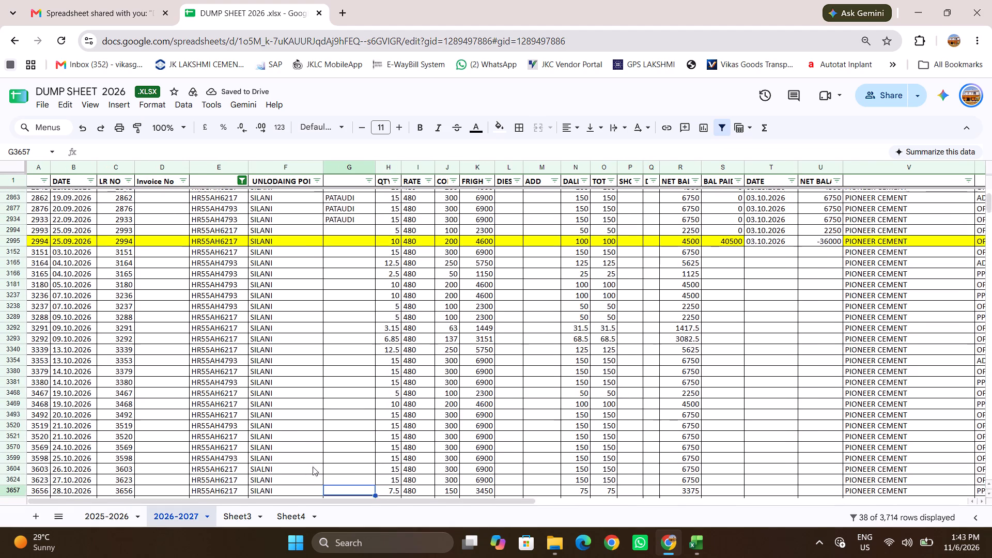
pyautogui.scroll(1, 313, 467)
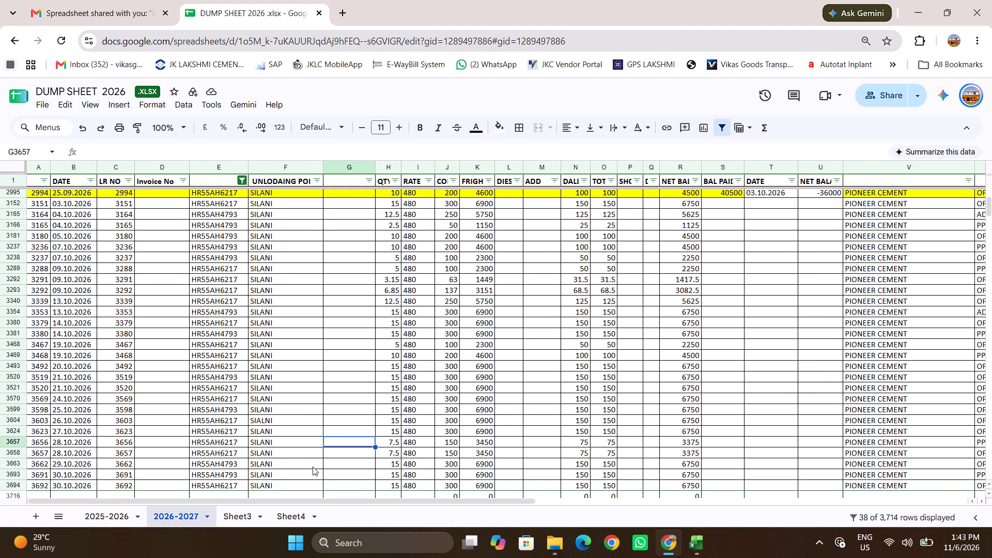
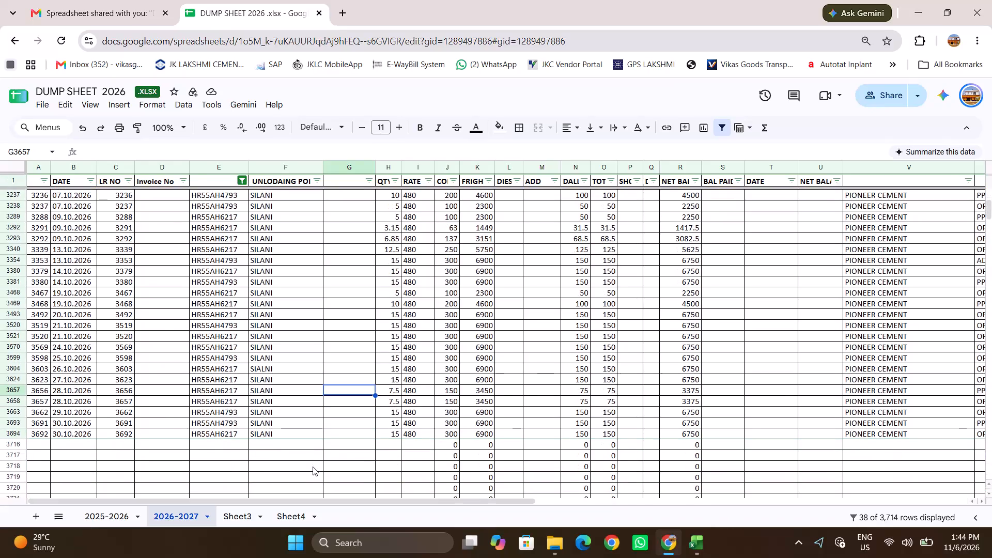
# Total the quantities of both vehicles' October trips, from LR NO 3151 on 03.10.2026 through LR NO 3692 on 30.10.2026.
pyautogui.scroll(1, 313, 467)
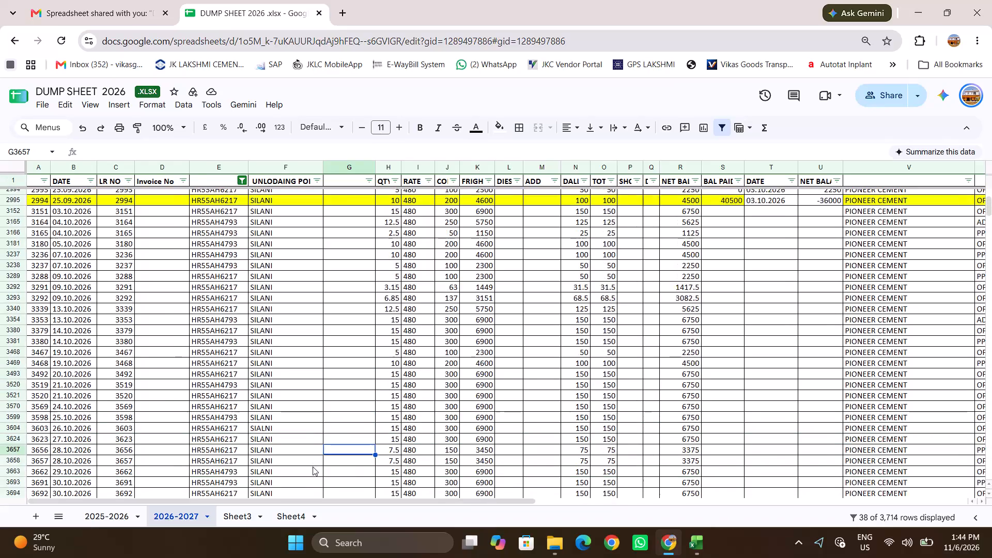
pyautogui.scroll(1, 313, 467)
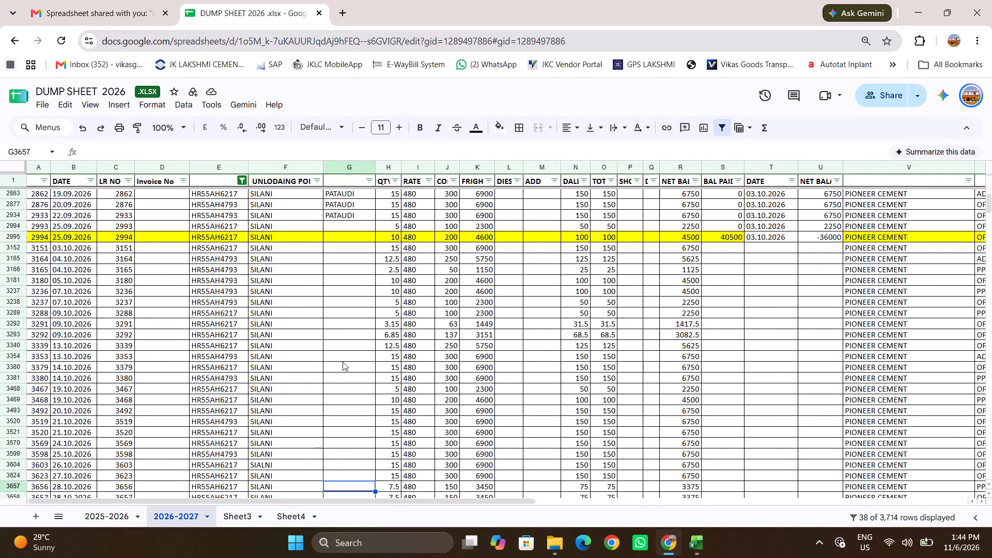
pyautogui.hscroll(-2, 343, 362)
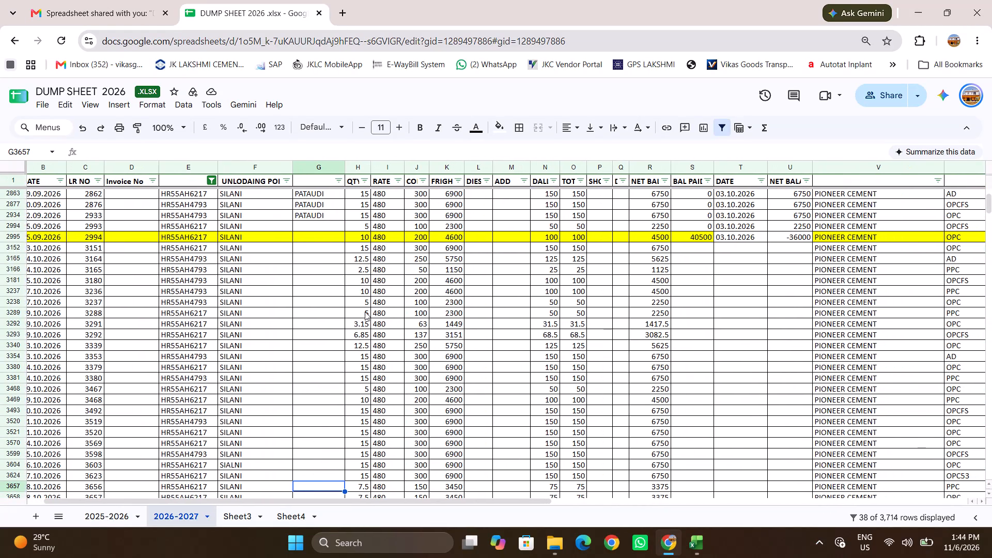
pyautogui.click(367, 250)
pyautogui.hotkey('shift', 'Down')
pyautogui.hotkey('shift', 'Down')
pyautogui.hotkey('shift', 'Down')
pyautogui.hotkey('shift', 'Down')
pyautogui.hotkey('shift', 'Down')
pyautogui.hotkey('shift', 'Down')
pyautogui.hotkey('shift', 'Down')
pyautogui.hotkey('shift', 'Down')
pyautogui.hotkey('shift', 'Down')
pyautogui.hotkey('shift', 'Down')
pyautogui.hotkey('shift', 'Down')
pyautogui.hotkey('shift', 'Down')
pyautogui.hotkey('shift', 'Down')
pyautogui.hotkey('shift', 'Down')
pyautogui.hotkey('shift', 'Down')
pyautogui.hotkey('shift', 'Down')
pyautogui.hotkey('shift', 'Down')
pyautogui.hotkey('shift', 'Down')
pyautogui.hotkey('shift', 'Down')
pyautogui.hotkey('shift', 'Down')
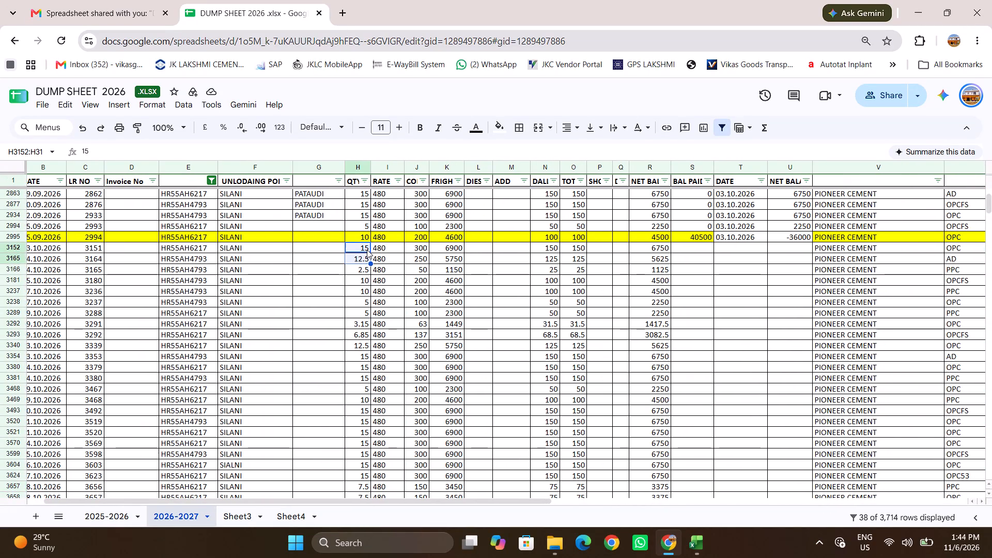
pyautogui.hotkey('shift', 'Up')
pyautogui.hotkey('shift', 'Up')
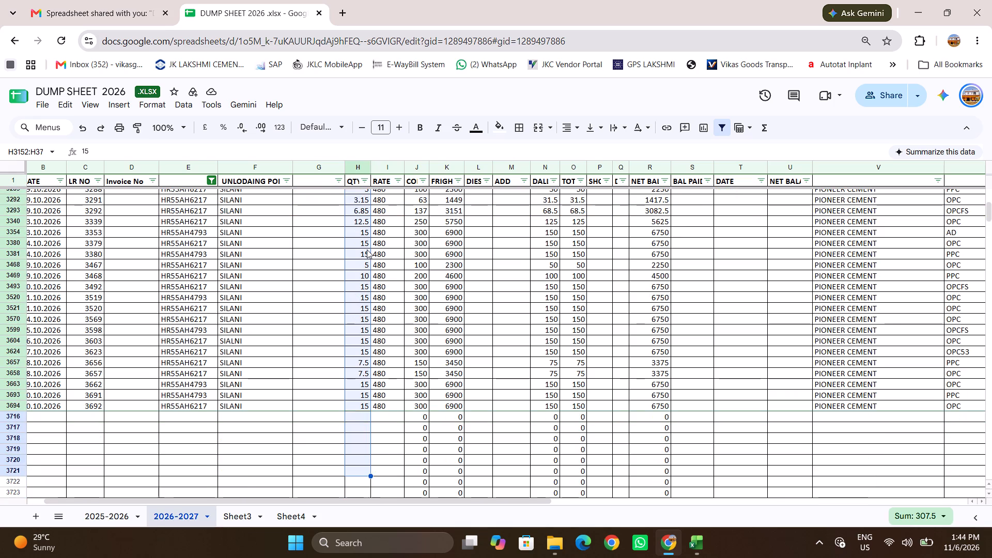
pyautogui.hotkey('shift', 'Up')
pyautogui.hotkey('shift', 'Up')
pyautogui.hotkey('shift', 'Up')
pyautogui.hotkey('shift', 'Up')
pyautogui.hotkey('shift', 'Up')
pyautogui.hotkey('shift', 'Up')
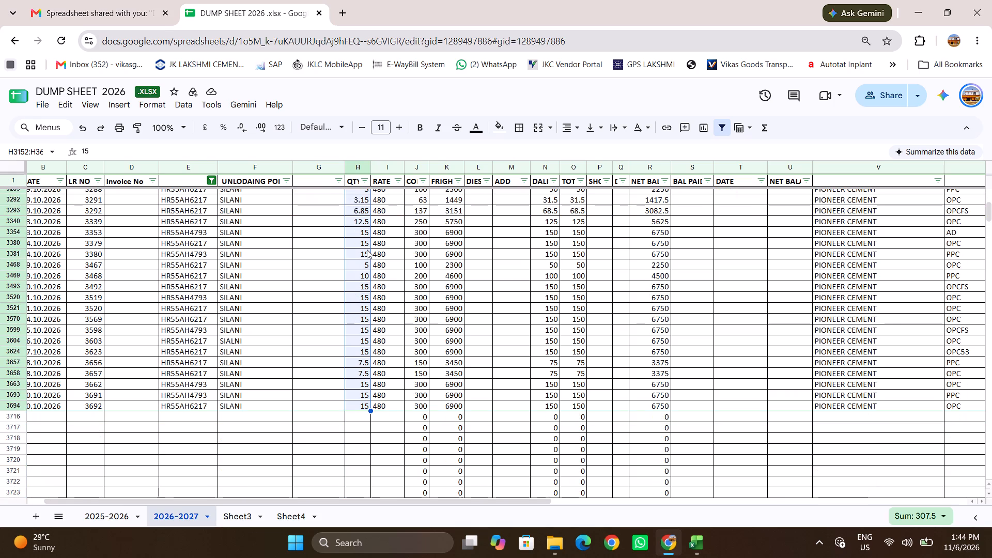
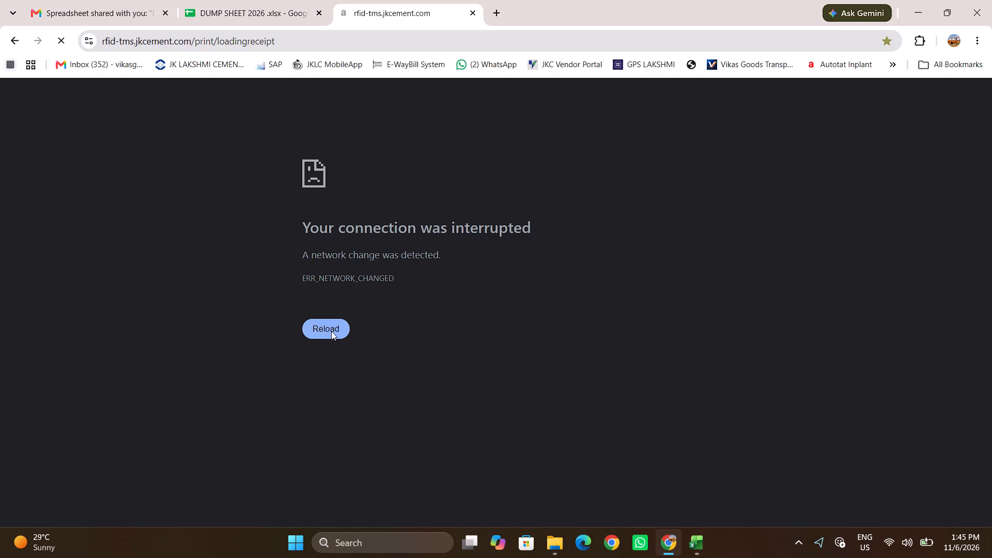
# Reload the loading receipt page and set its date range to Last Month.
pyautogui.click(331, 331)
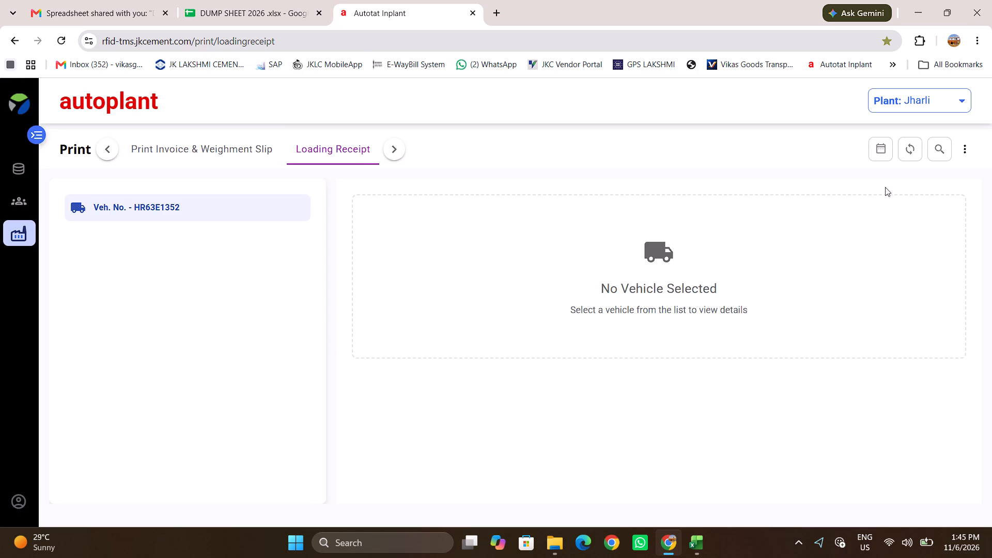
pyautogui.click(880, 145)
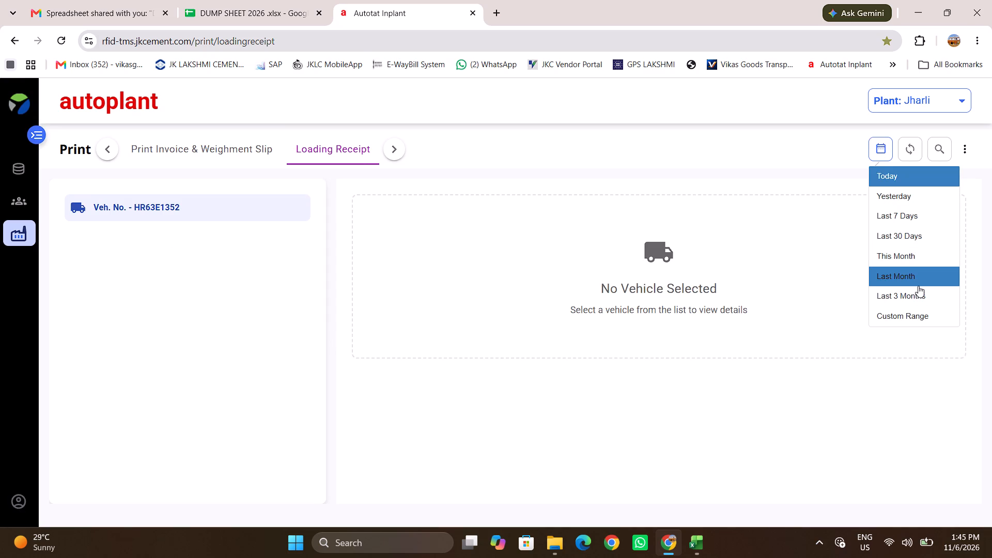
pyautogui.click(918, 286)
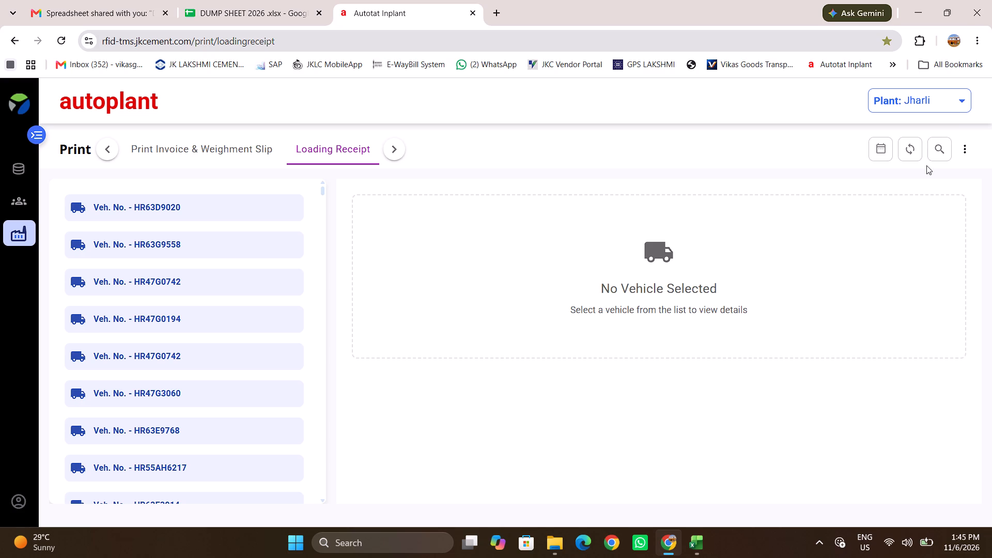
# Search the loading receipts for vehicle 1833 and clear the search text.
pyautogui.click(937, 151)
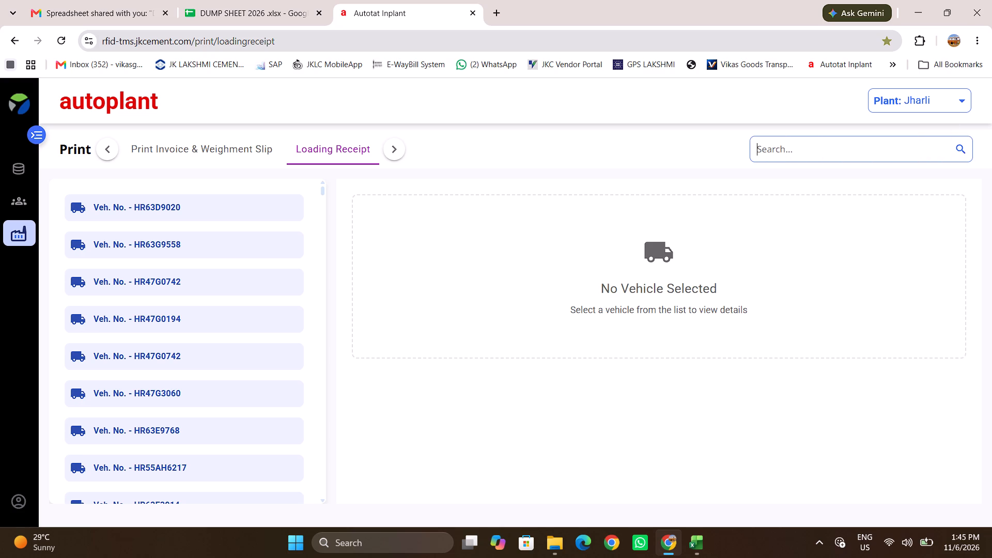
pyautogui.write('1833')
pyautogui.press('Return')
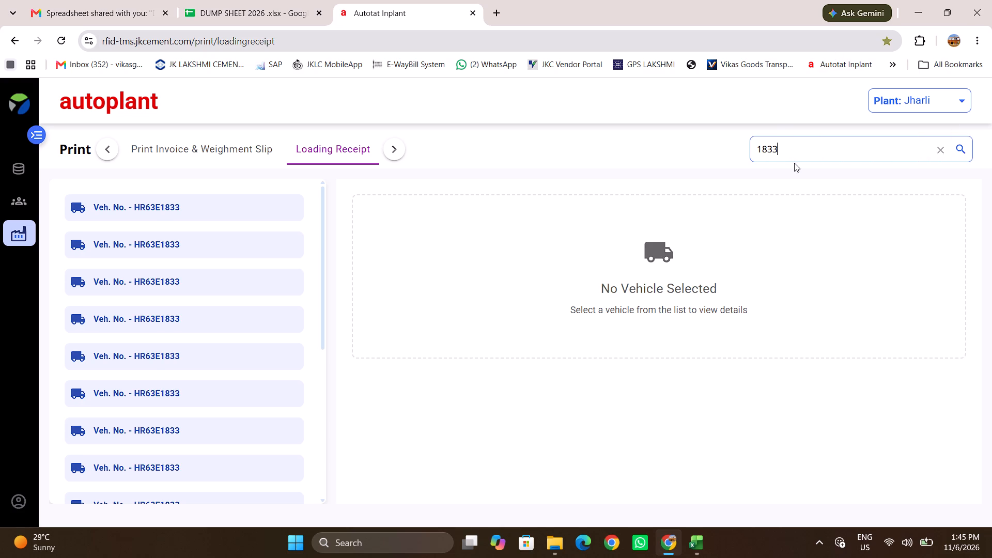
pyautogui.press('BackSpace')
pyautogui.press('BackSpace')
pyautogui.press('BackSpace')
pyautogui.press('BackSpace')
pyautogui.press('BackSpace')
pyautogui.press('BackSpace')
pyautogui.press('BackSpace')
pyautogui.press('BackSpace')
pyautogui.press('BackSpace')
pyautogui.press('BackSpace')
pyautogui.press('BackSpace')
pyautogui.press('BackSpace')
pyautogui.press('BackSpace')
pyautogui.press('BackSpace')
pyautogui.press('BackSpace')
# Switch to the Print Invoice & Weighment Slip list and set its date range to Last 3 Months.
pyautogui.click(257, 142)
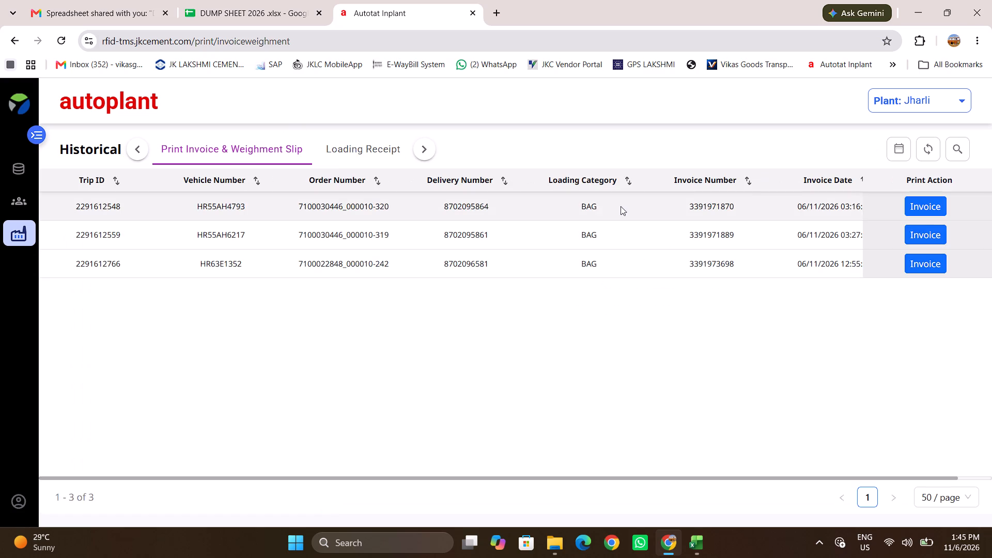
pyautogui.hscroll(-1, 679, 258)
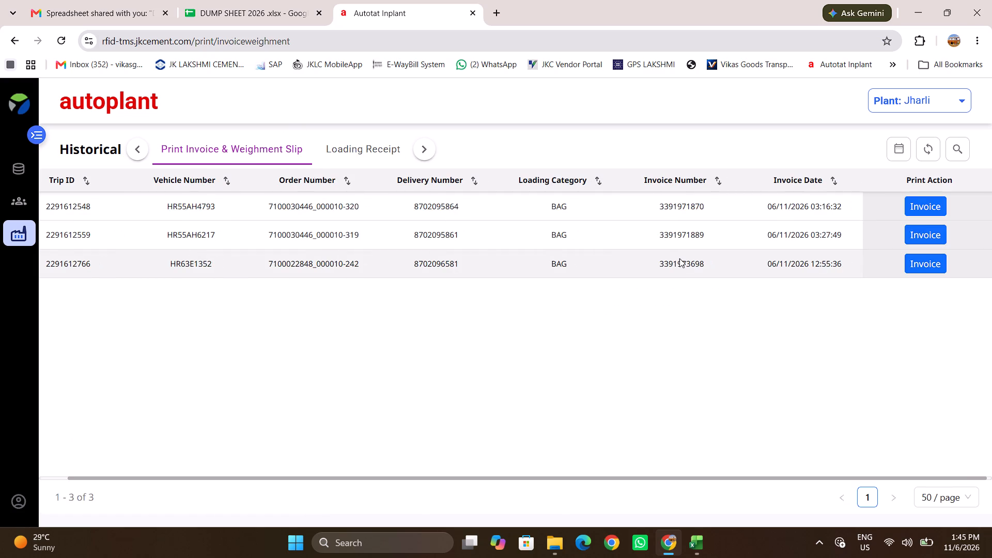
pyautogui.hscroll(-1, 679, 258)
pyautogui.click(899, 143)
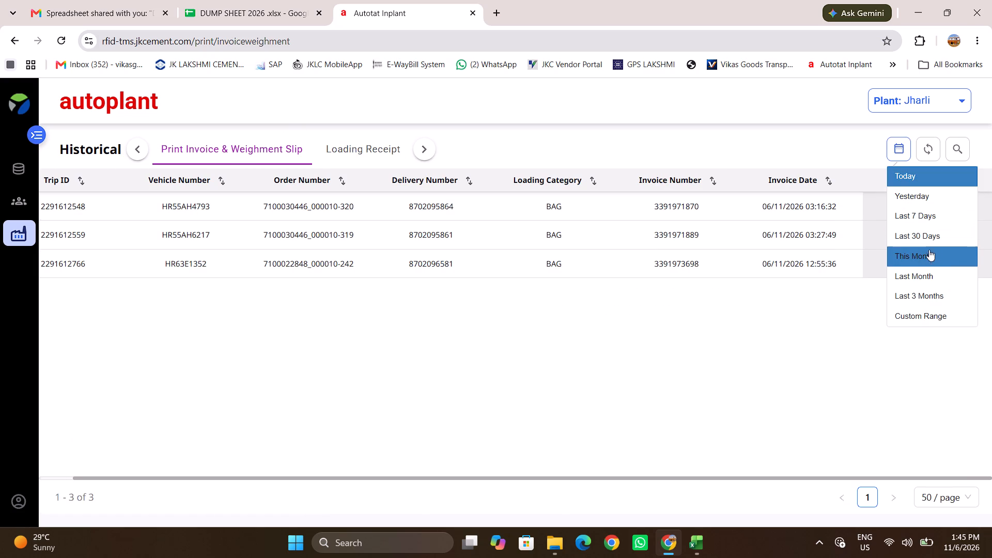
pyautogui.click(925, 295)
pyautogui.hscroll(8, 589, 368)
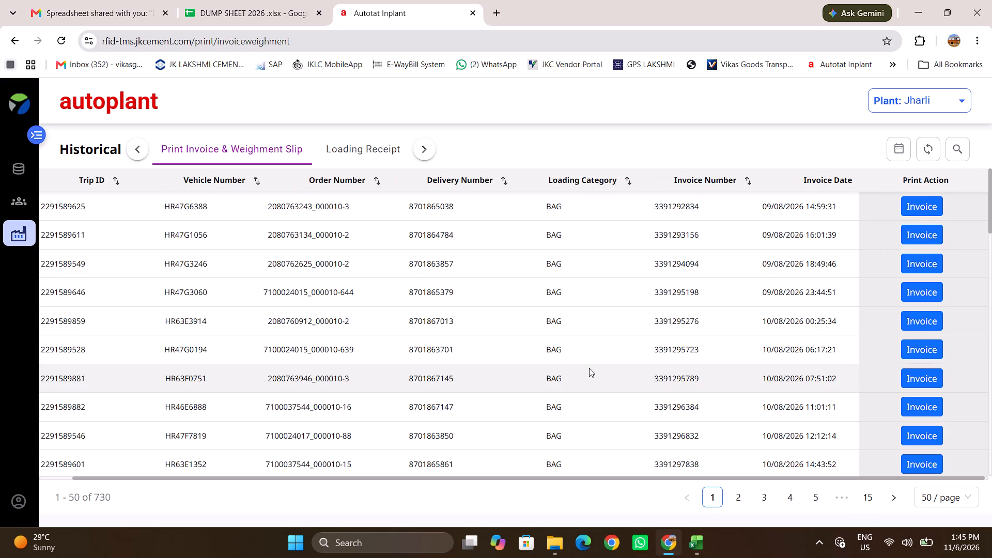
pyautogui.hscroll(-4, 589, 368)
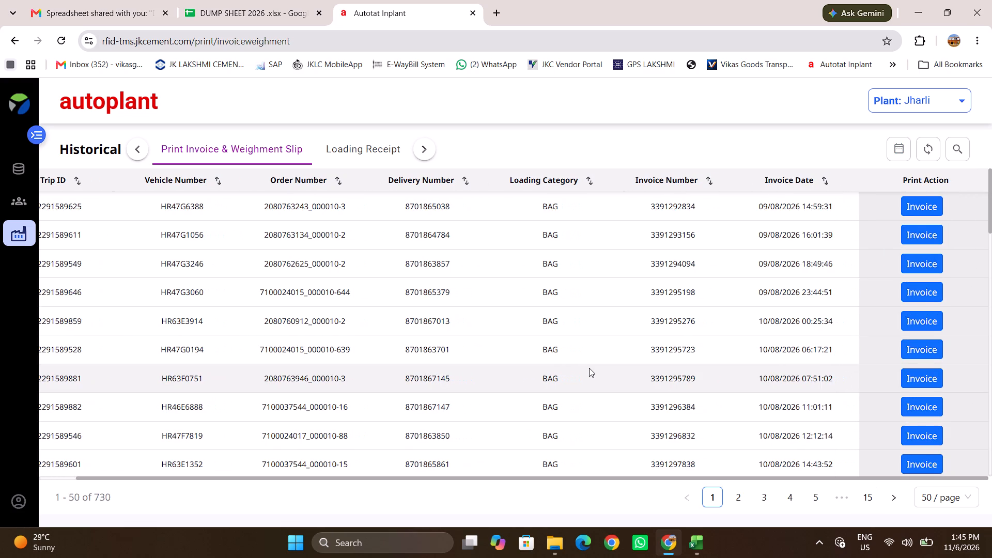
# Look through the first page of the invoice list, checking vehicle numbers, invoice numbers and invoice dates.
pyautogui.scroll(-11, 607, 296)
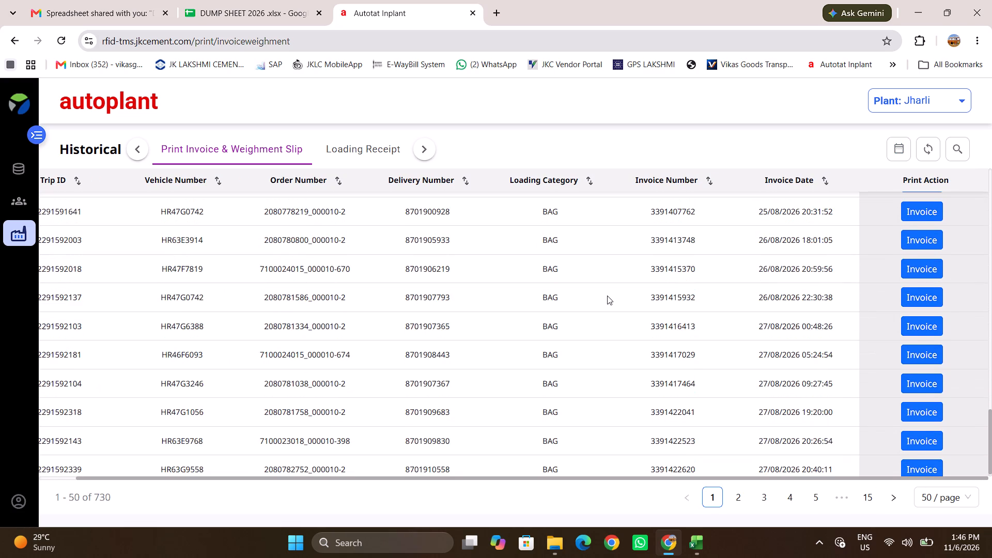
pyautogui.scroll(-2, 607, 296)
pyautogui.scroll(3, 607, 296)
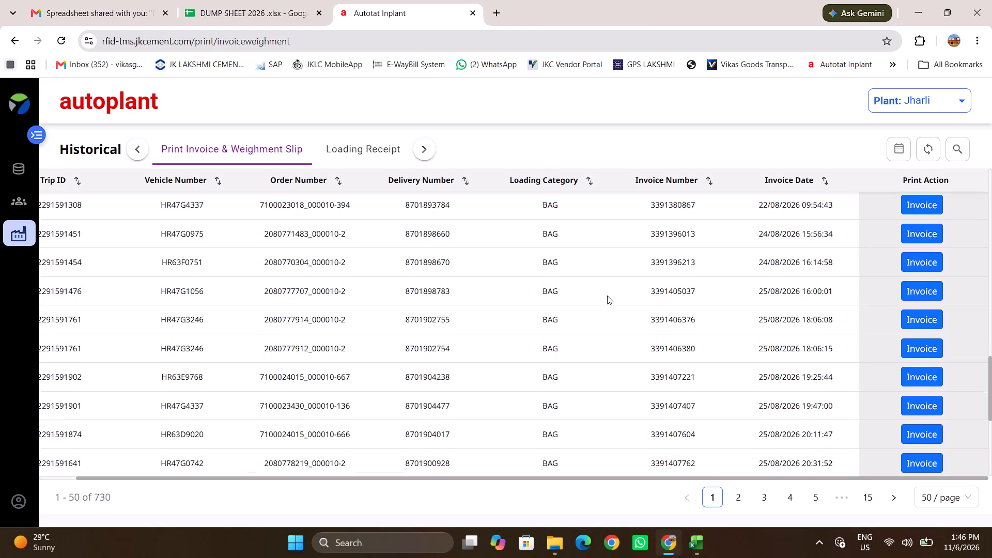
pyautogui.hscroll(1, 607, 296)
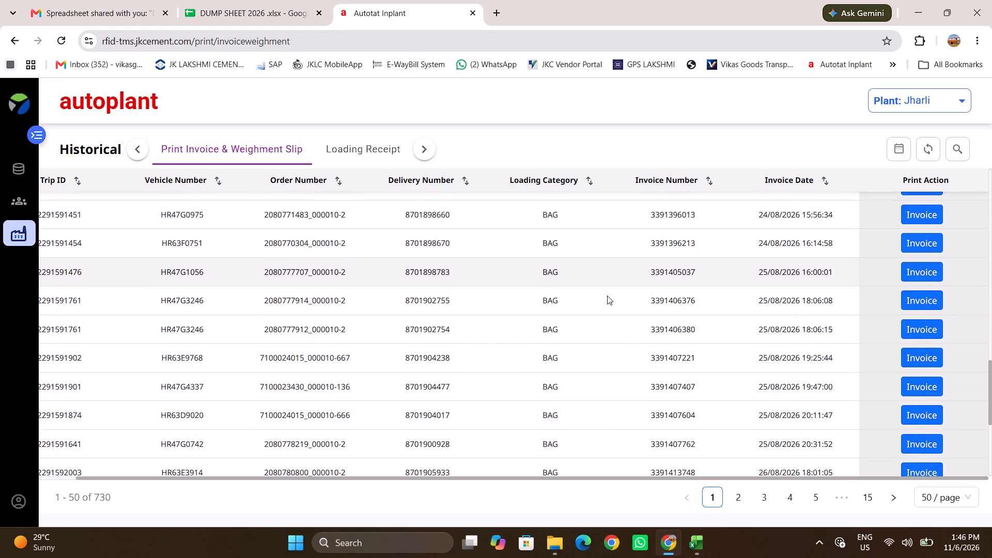
pyautogui.hscroll(1, 607, 296)
pyautogui.scroll(-1, 607, 296)
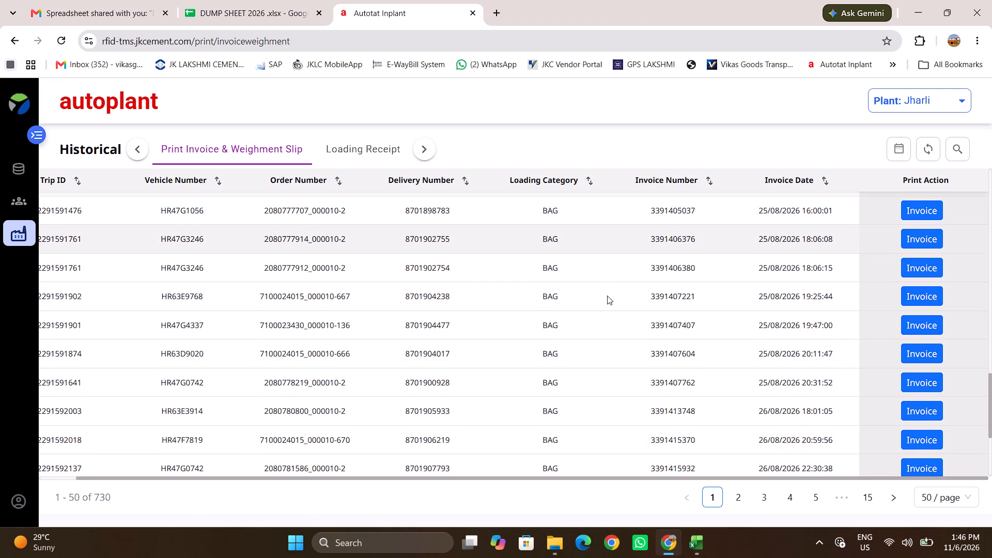
pyautogui.scroll(-3, 607, 296)
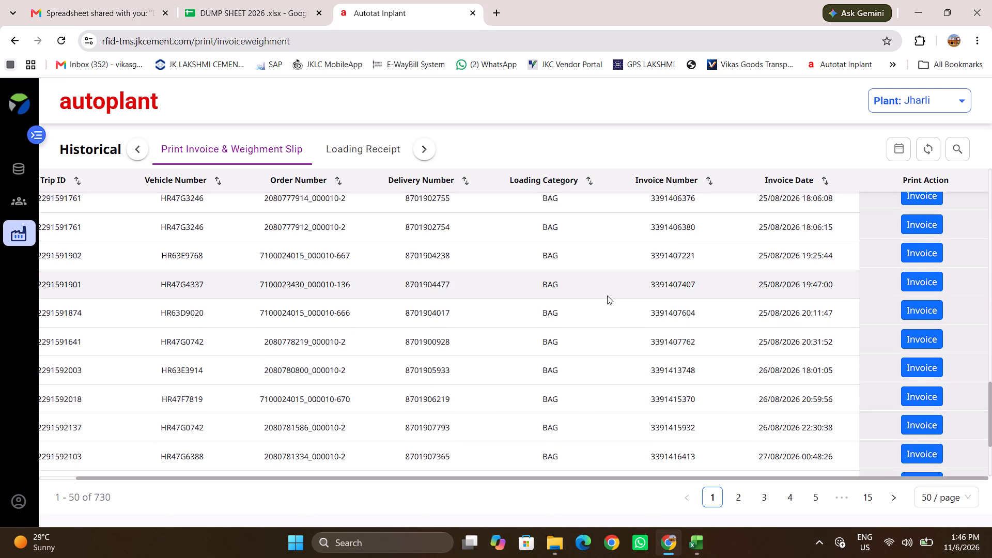
pyautogui.scroll(-1, 607, 296)
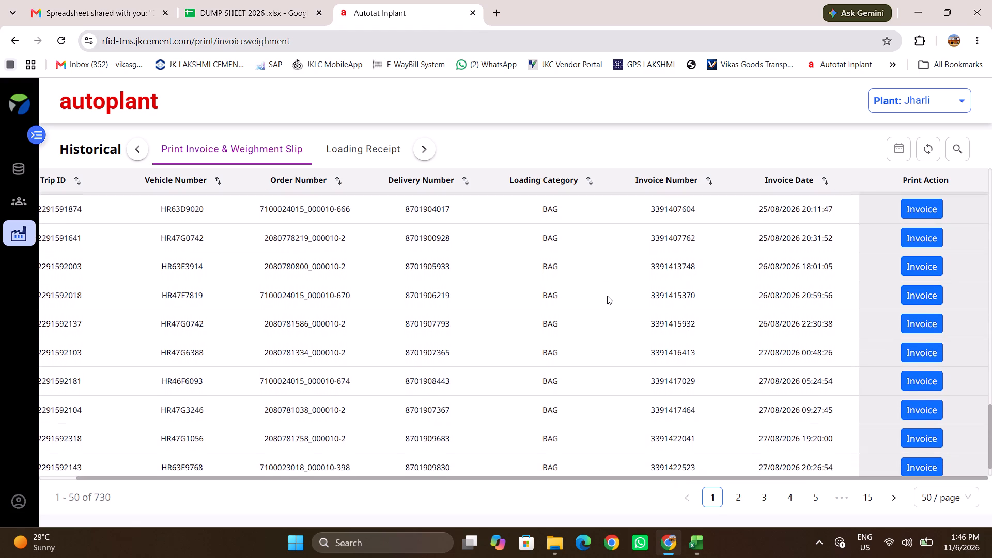
pyautogui.scroll(-3, 607, 296)
pyautogui.scroll(1, 607, 296)
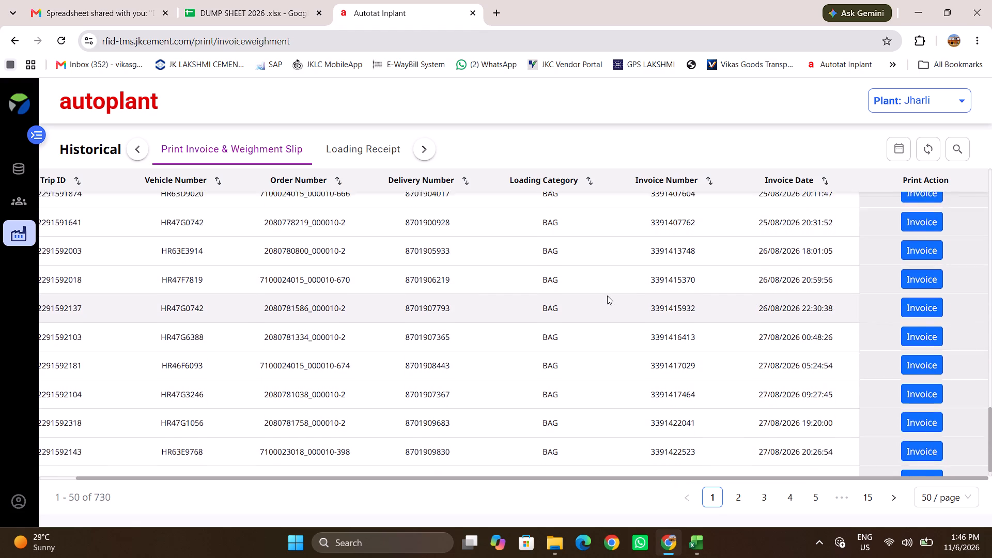
pyautogui.scroll(2, 607, 296)
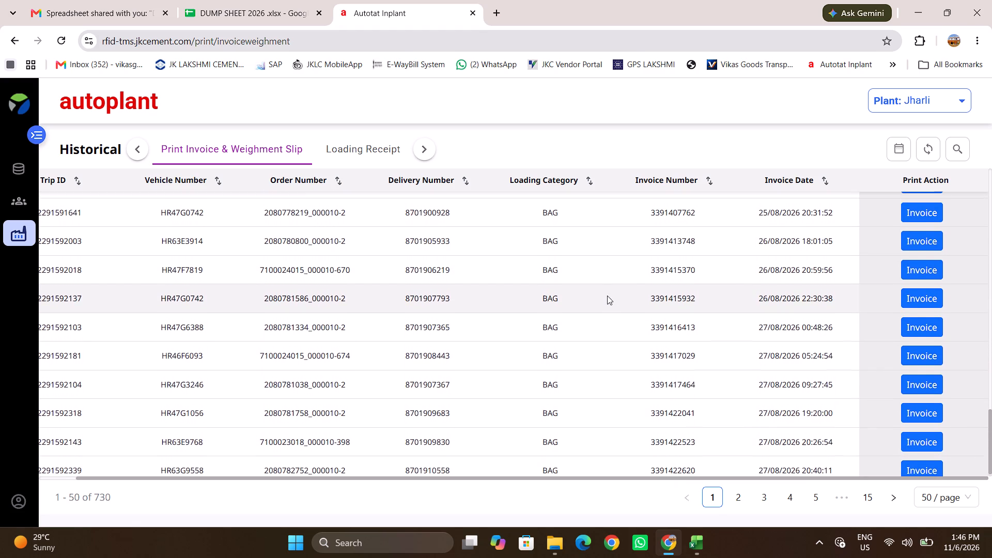
pyautogui.scroll(3, 607, 296)
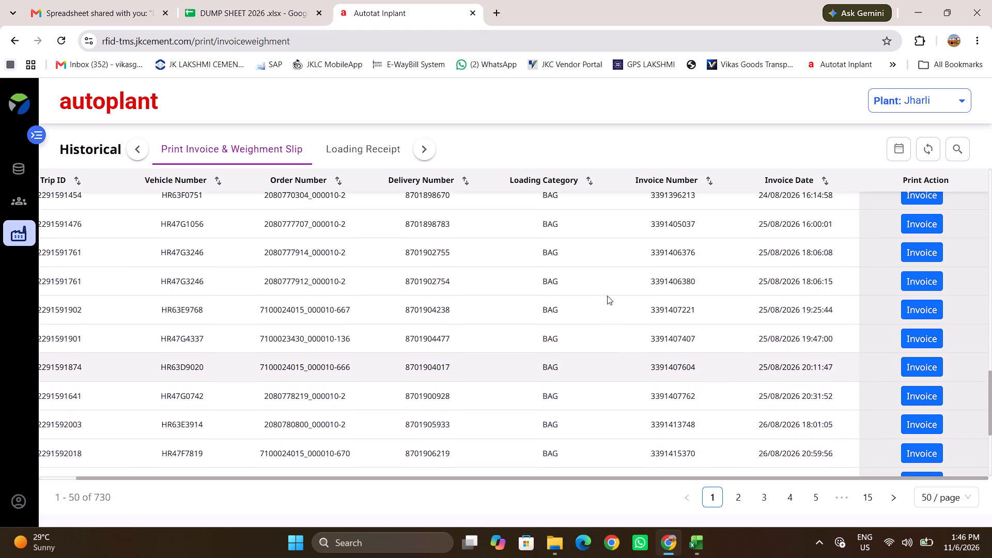
pyautogui.scroll(10, 607, 296)
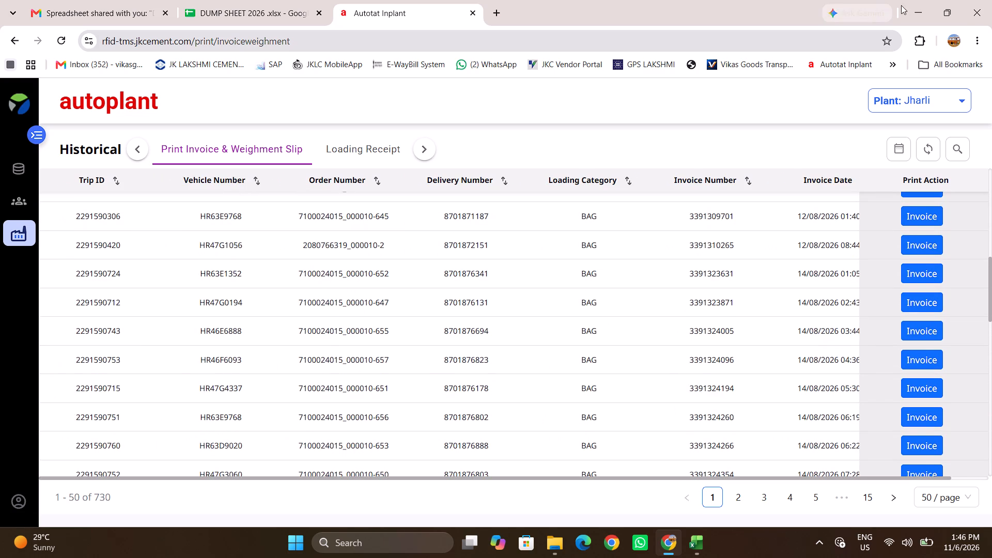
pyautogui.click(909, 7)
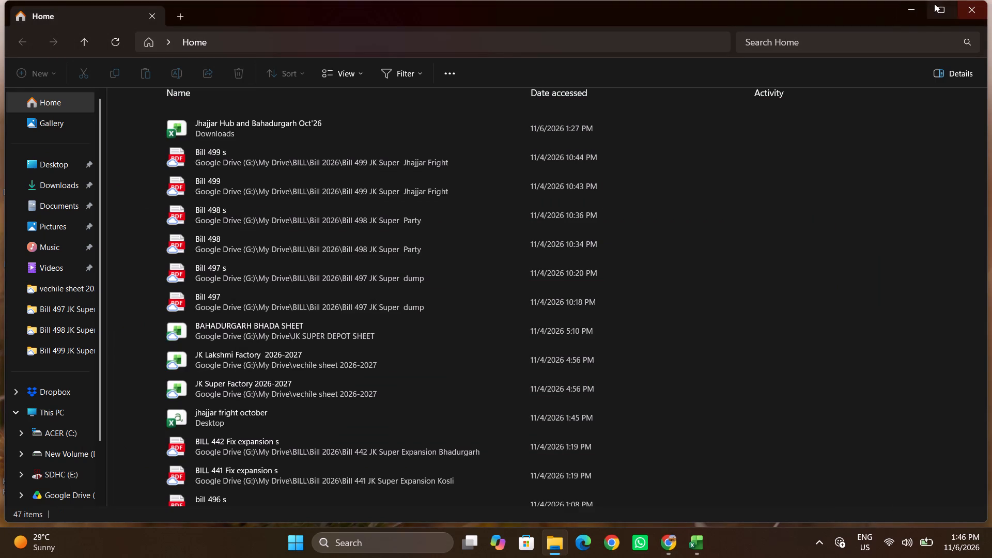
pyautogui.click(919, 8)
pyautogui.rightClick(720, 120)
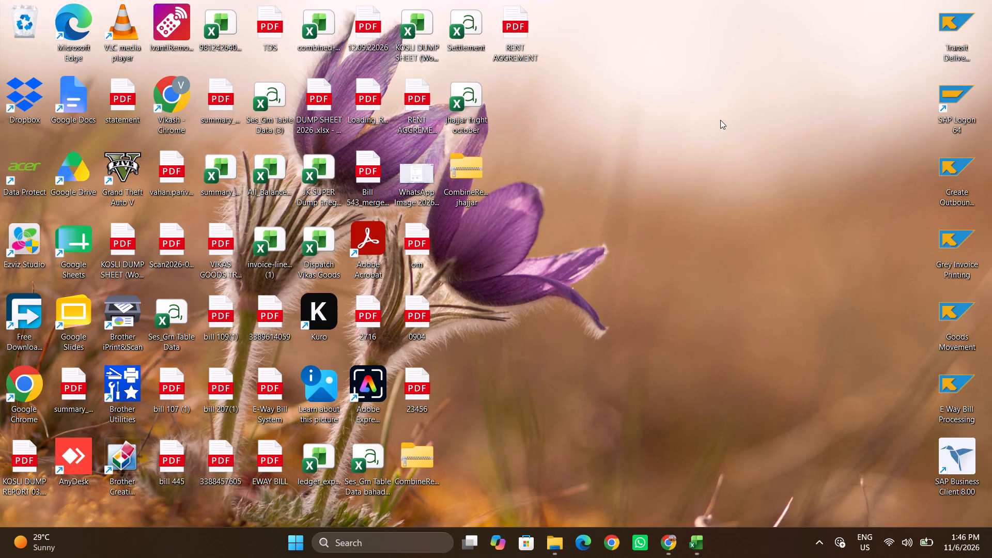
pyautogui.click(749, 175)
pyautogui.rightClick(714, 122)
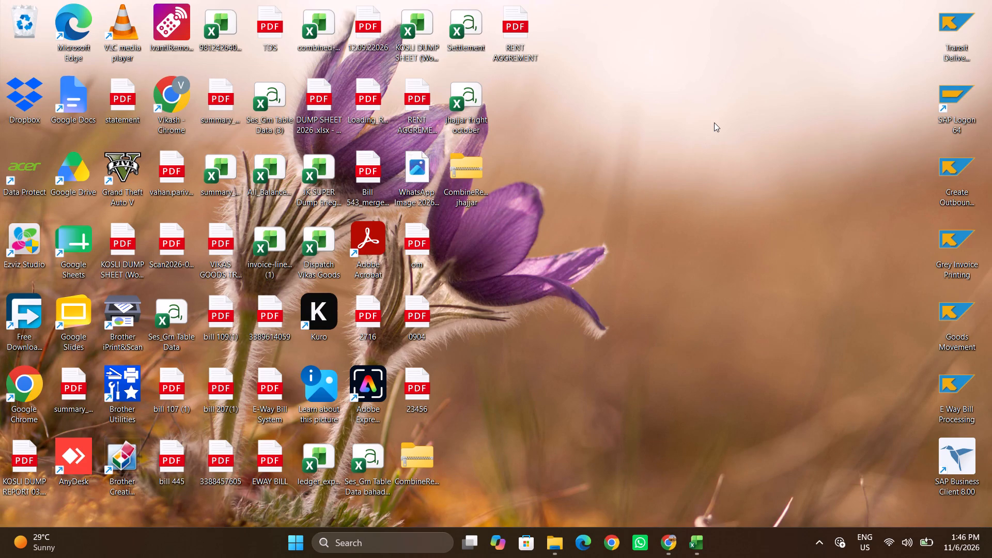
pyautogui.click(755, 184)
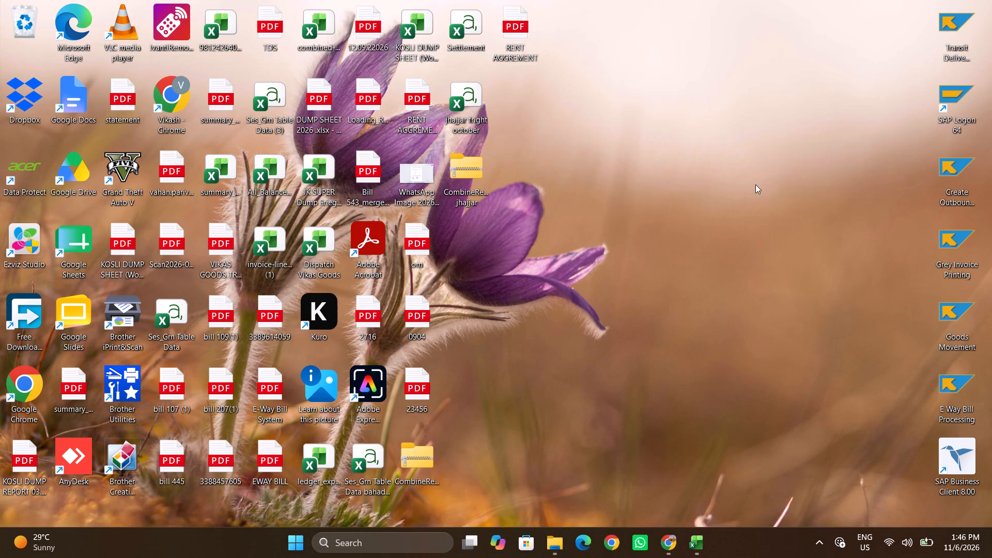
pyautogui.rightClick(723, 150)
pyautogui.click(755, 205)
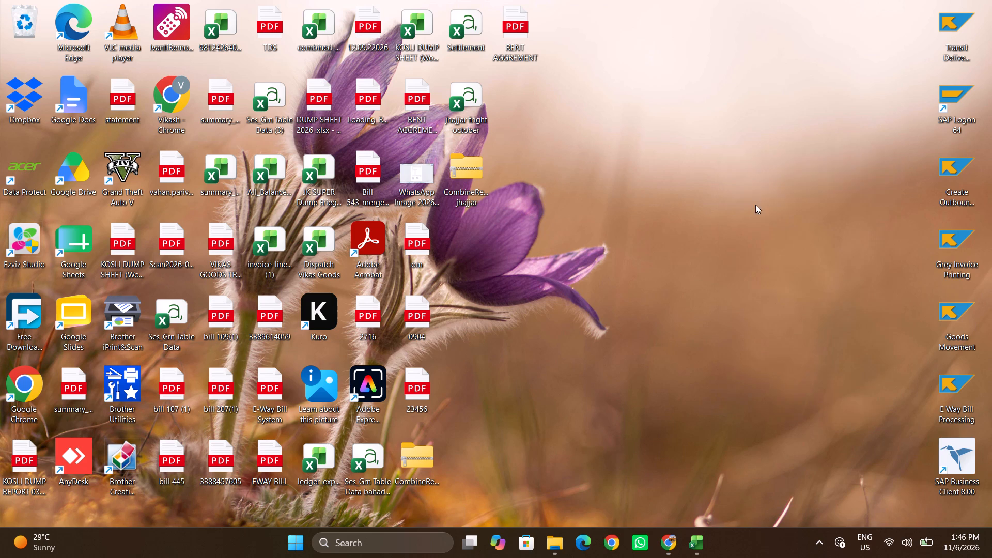
pyautogui.click(687, 557)
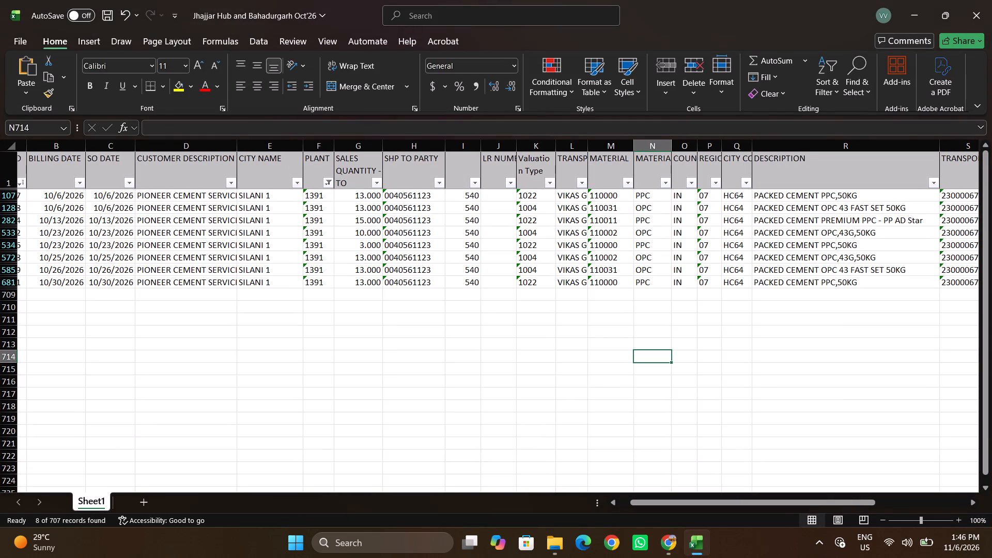
pyautogui.click(693, 367)
pyautogui.hscroll(2, 693, 367)
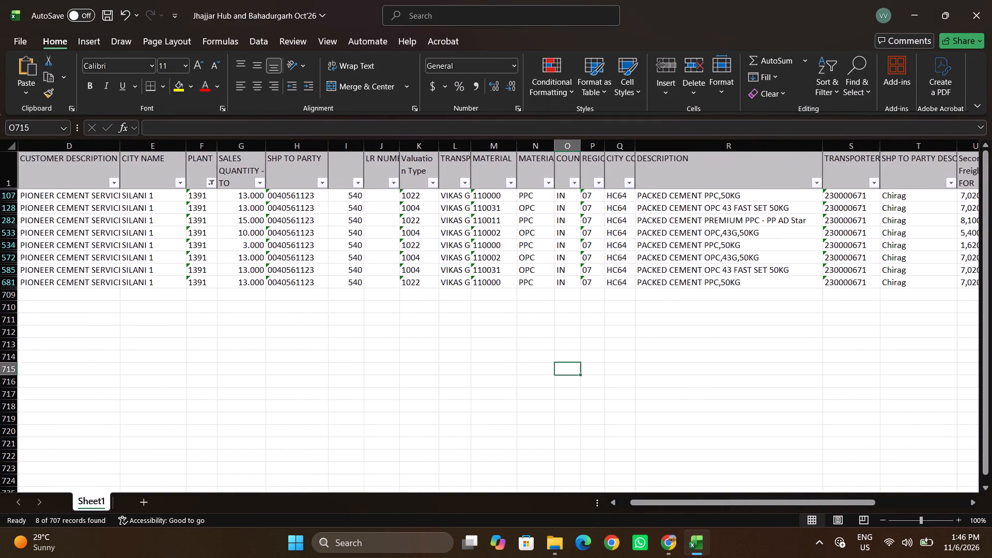
pyautogui.hscroll(1, 693, 367)
pyautogui.hscroll(-2, 490, 333)
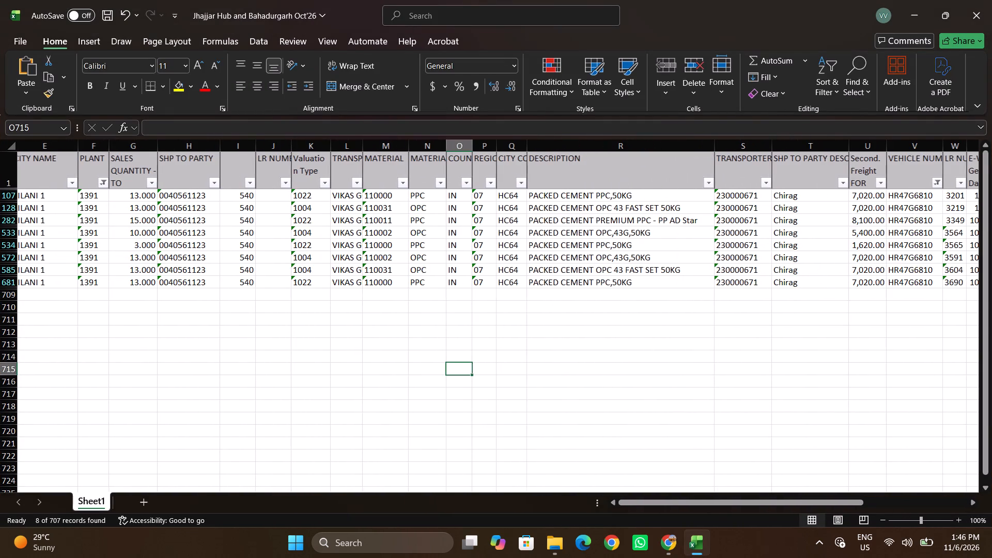
pyautogui.hscroll(-6, 490, 333)
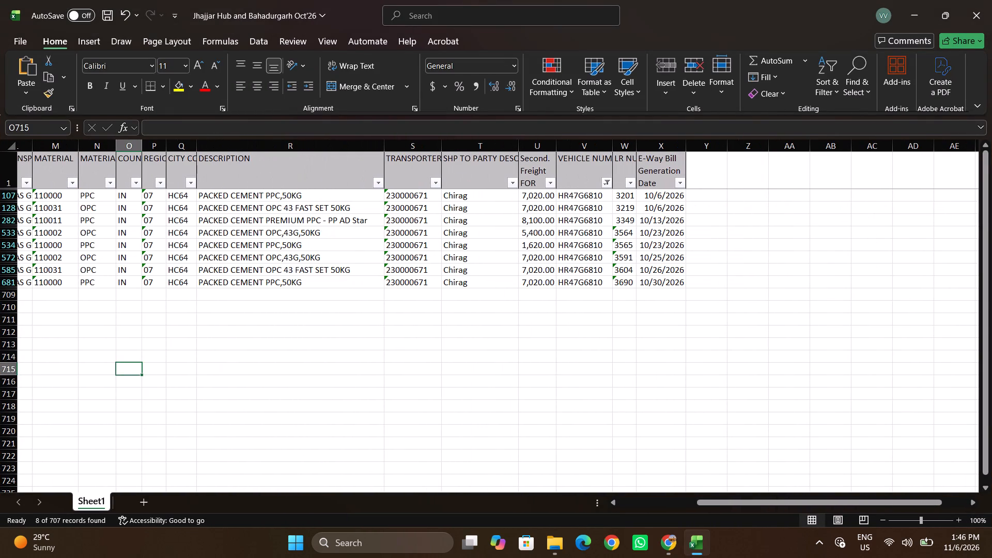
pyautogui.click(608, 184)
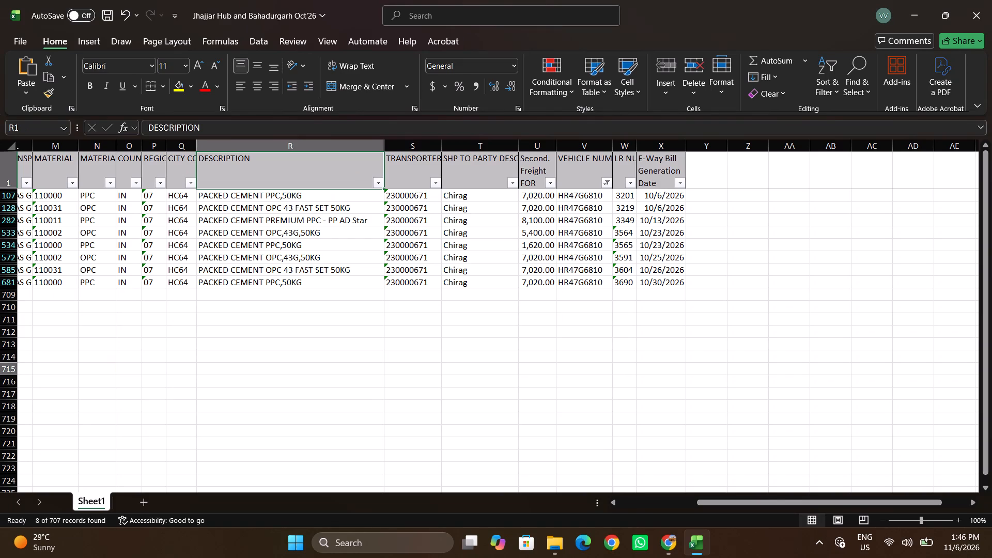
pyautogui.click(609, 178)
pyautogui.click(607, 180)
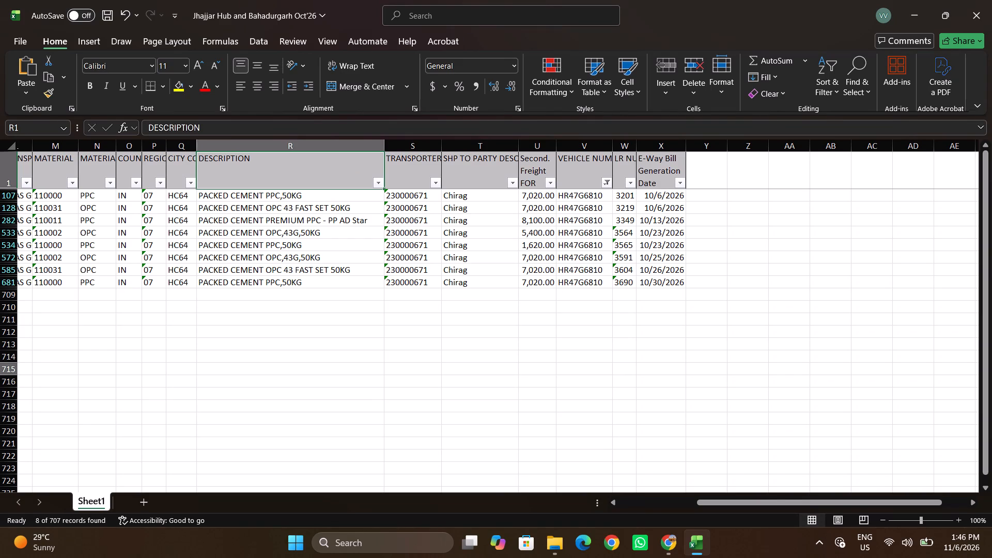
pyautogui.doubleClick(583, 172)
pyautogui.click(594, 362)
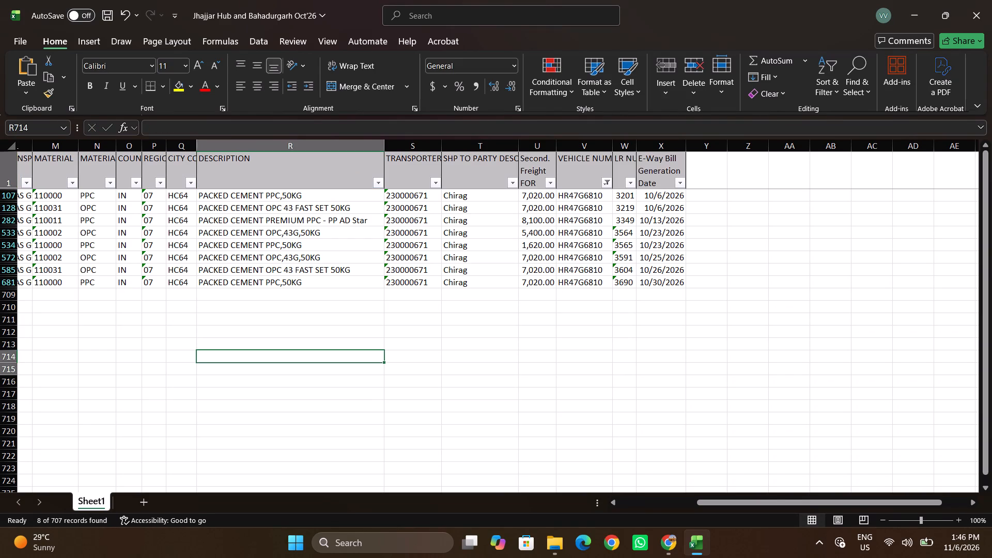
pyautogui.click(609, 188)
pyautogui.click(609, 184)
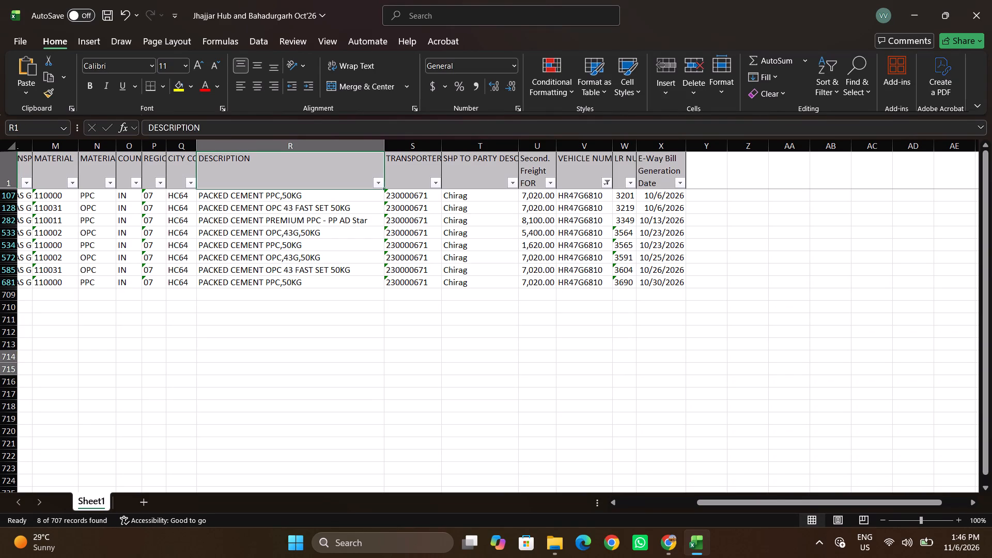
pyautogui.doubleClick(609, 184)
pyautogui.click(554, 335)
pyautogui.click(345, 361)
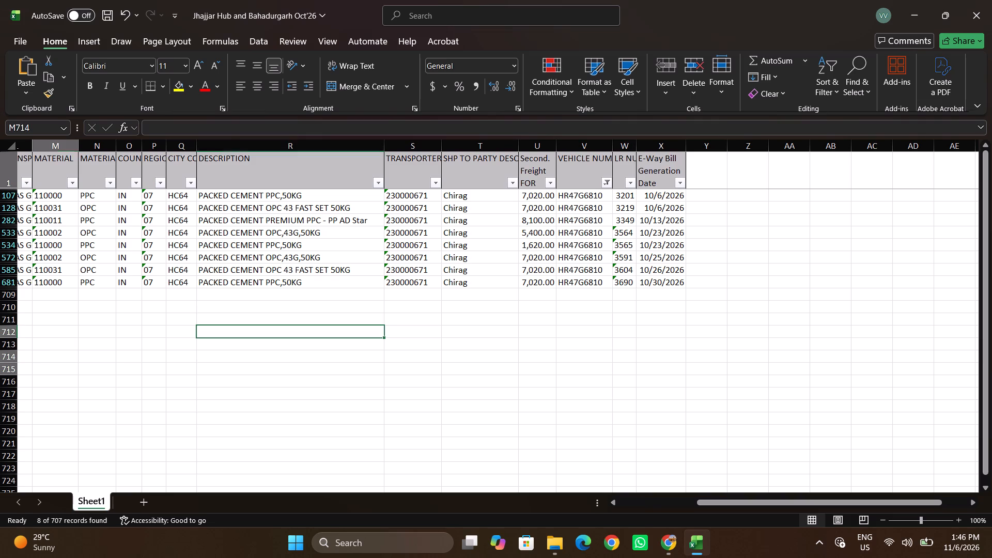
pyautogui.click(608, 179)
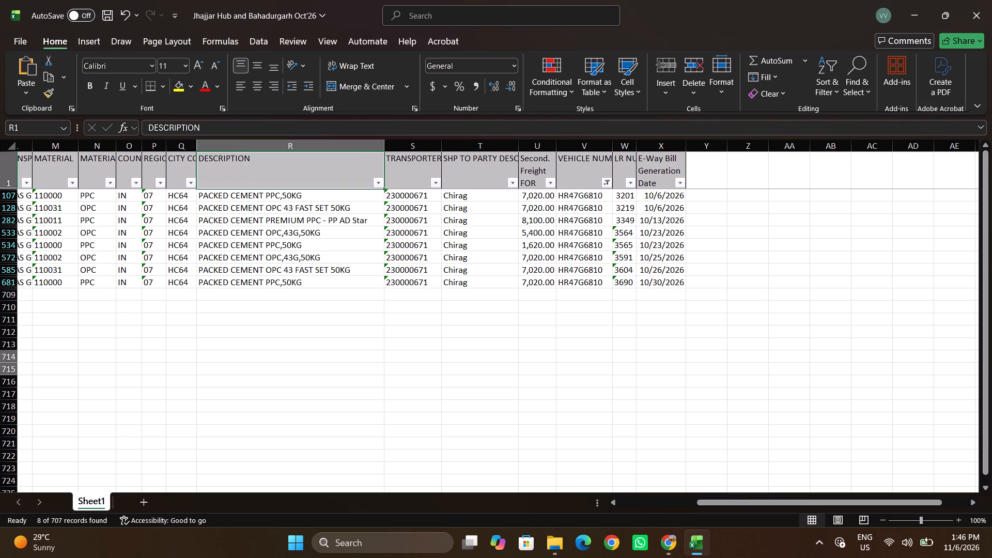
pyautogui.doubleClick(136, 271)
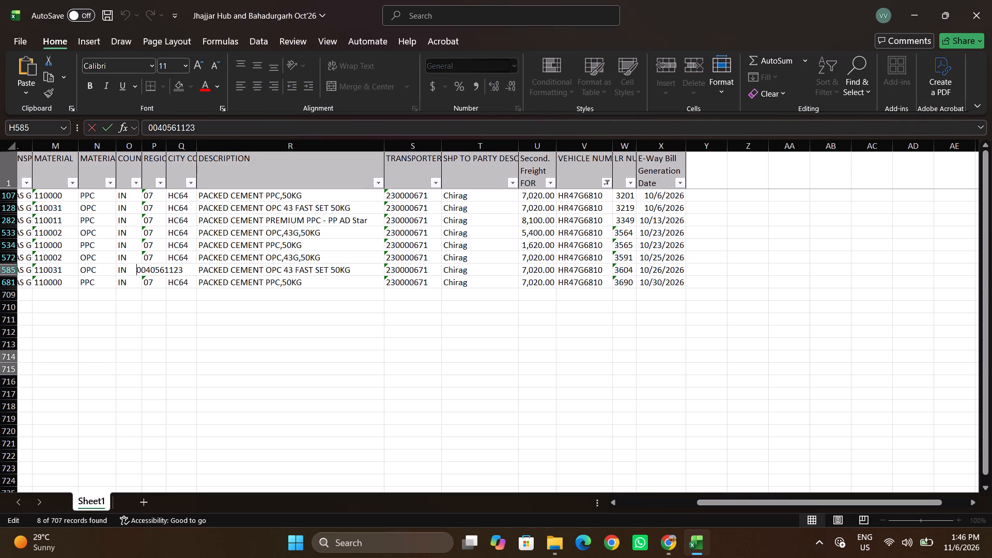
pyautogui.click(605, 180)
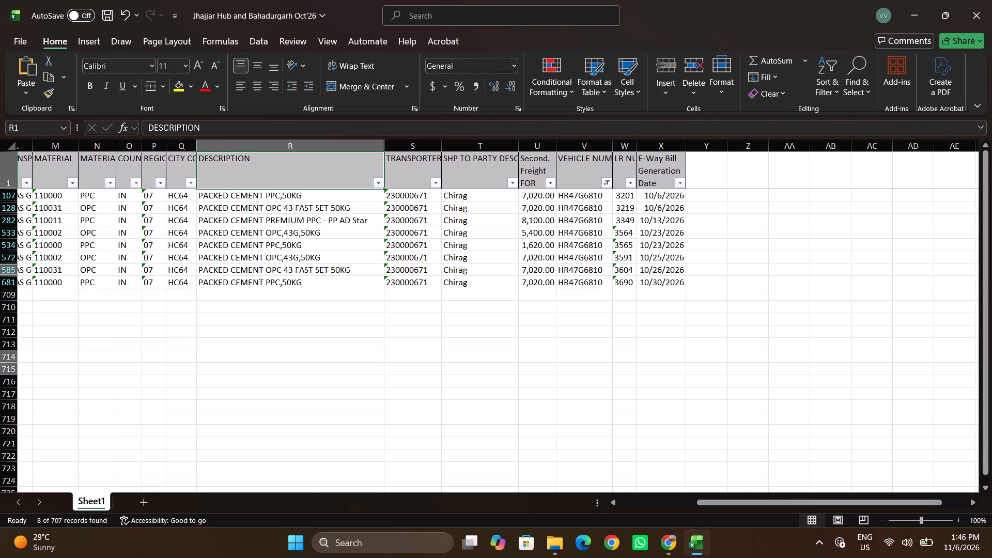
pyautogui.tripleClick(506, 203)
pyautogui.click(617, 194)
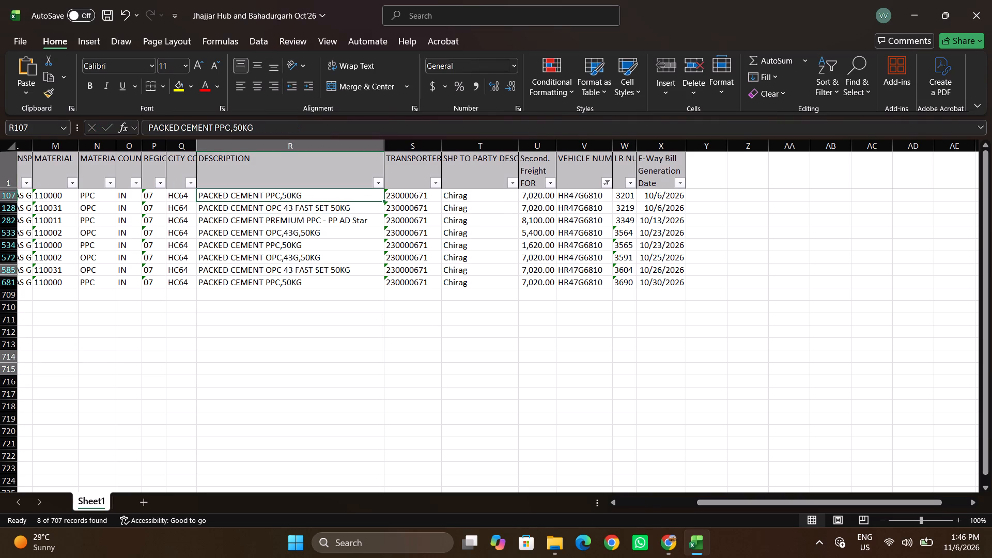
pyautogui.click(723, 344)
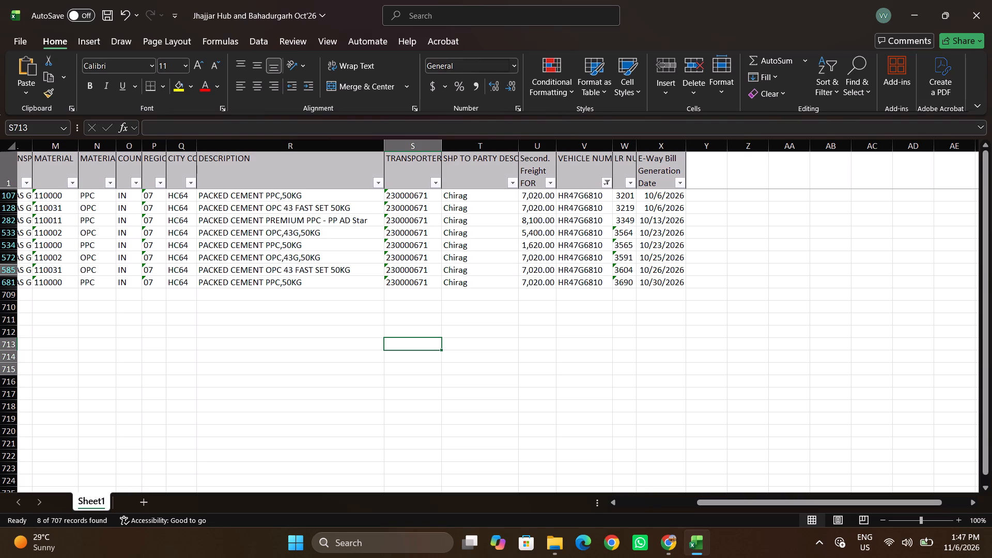
pyautogui.scroll(1, 723, 344)
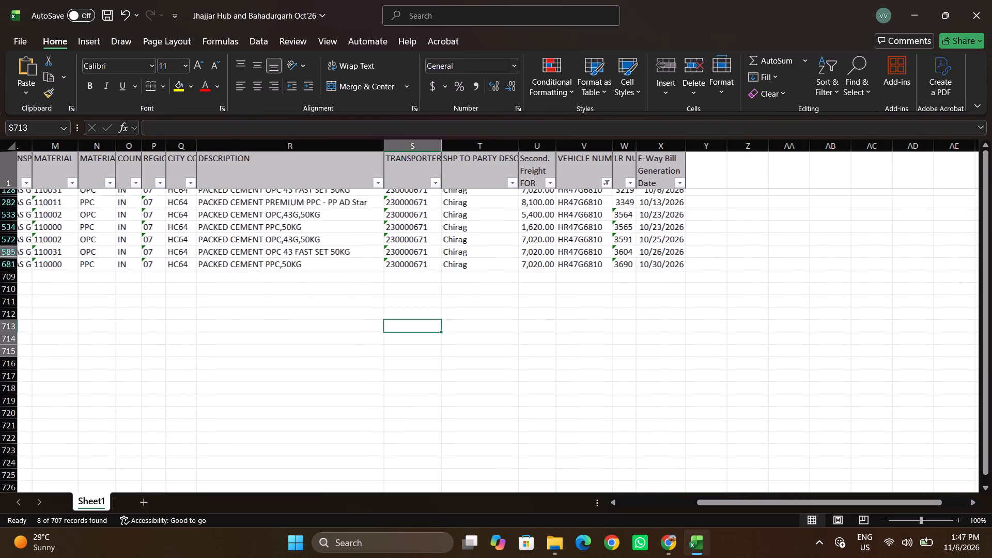
pyautogui.scroll(1, 723, 344)
pyautogui.hscroll(-1, 723, 344)
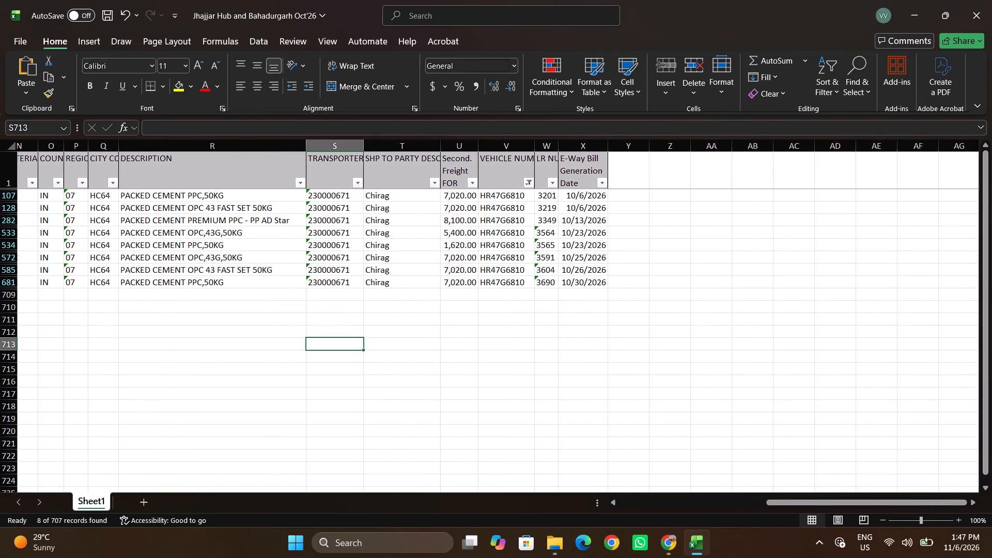
pyautogui.hscroll(7, 723, 344)
pyautogui.hscroll(-4, 723, 344)
pyautogui.hscroll(1, 723, 344)
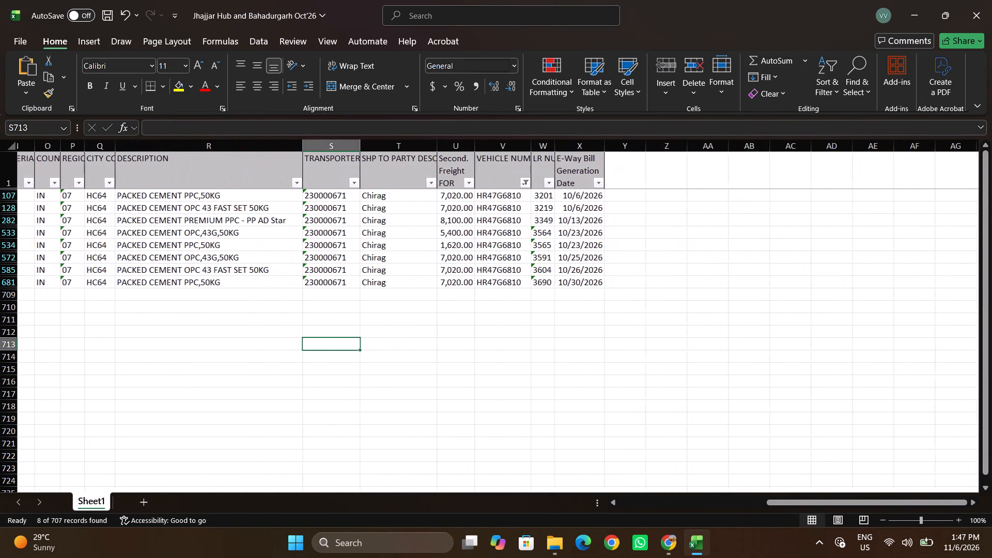
pyautogui.hscroll(2, 723, 344)
pyautogui.hscroll(-3, 723, 344)
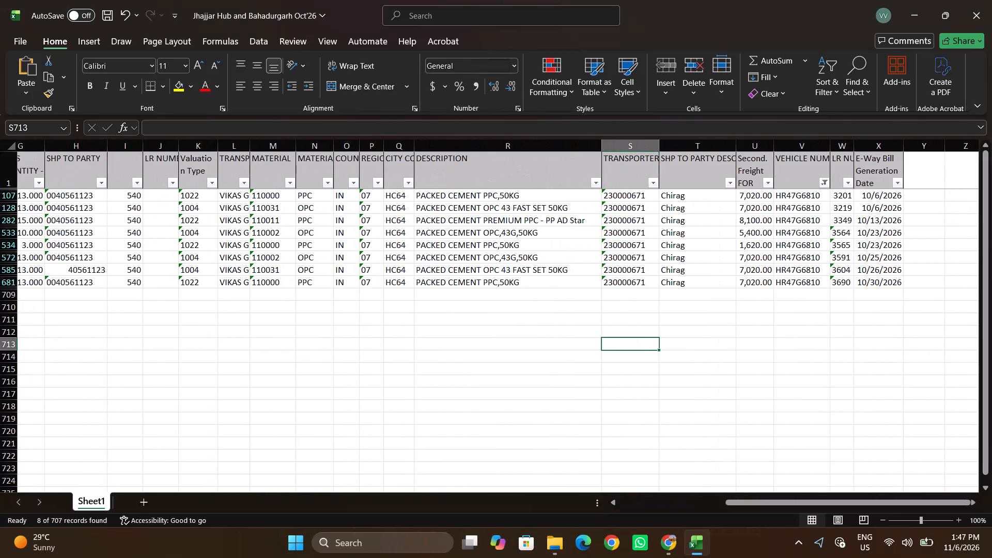
pyautogui.hscroll(-2, 723, 344)
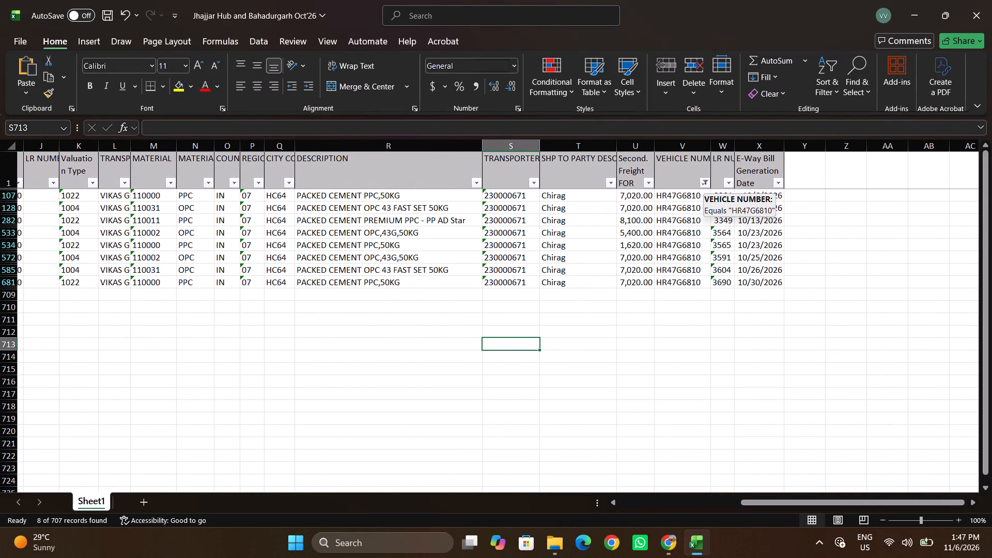
pyautogui.click(707, 183)
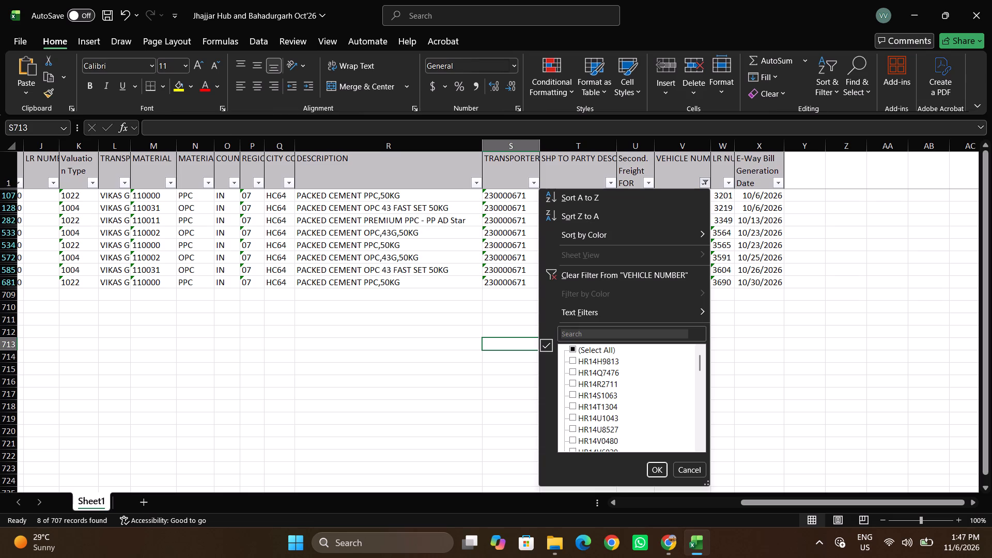
pyautogui.click(590, 331)
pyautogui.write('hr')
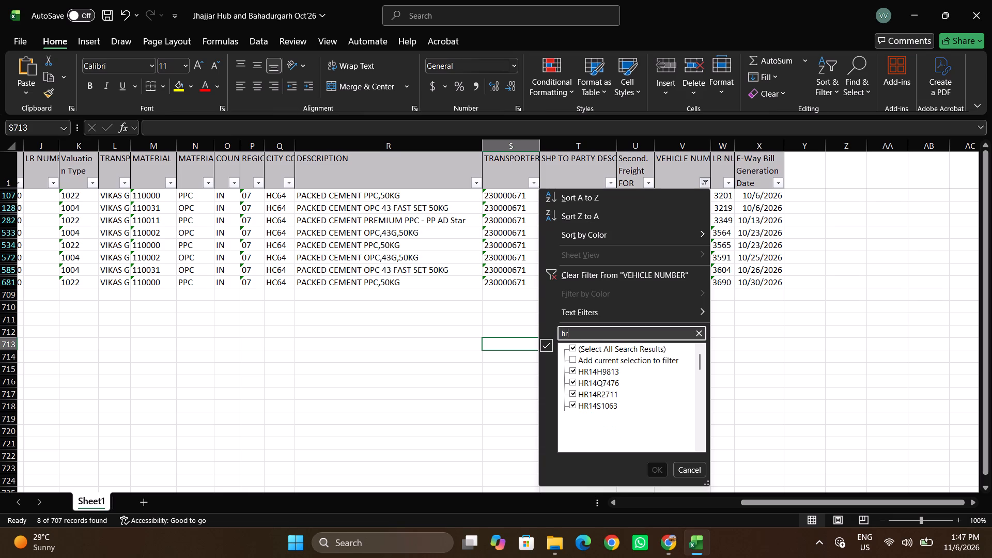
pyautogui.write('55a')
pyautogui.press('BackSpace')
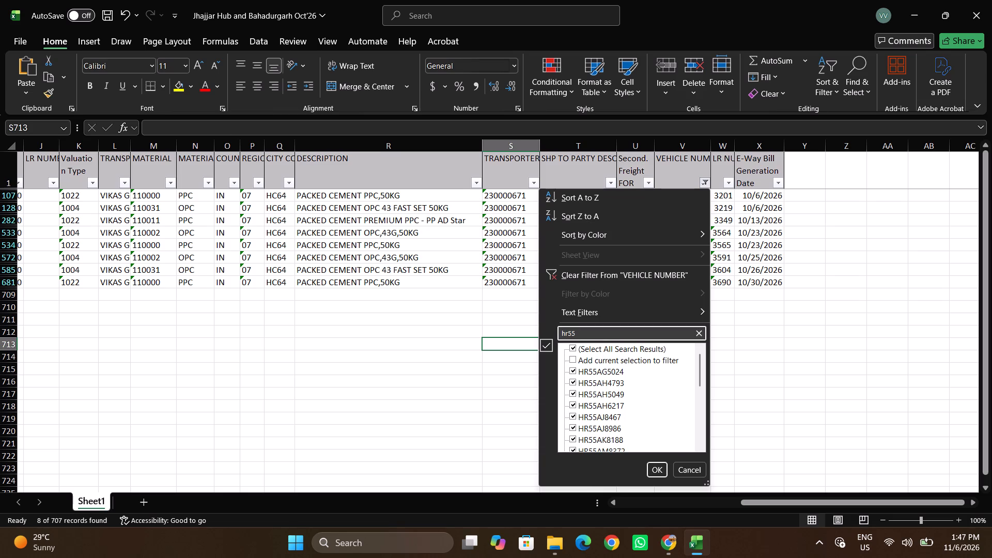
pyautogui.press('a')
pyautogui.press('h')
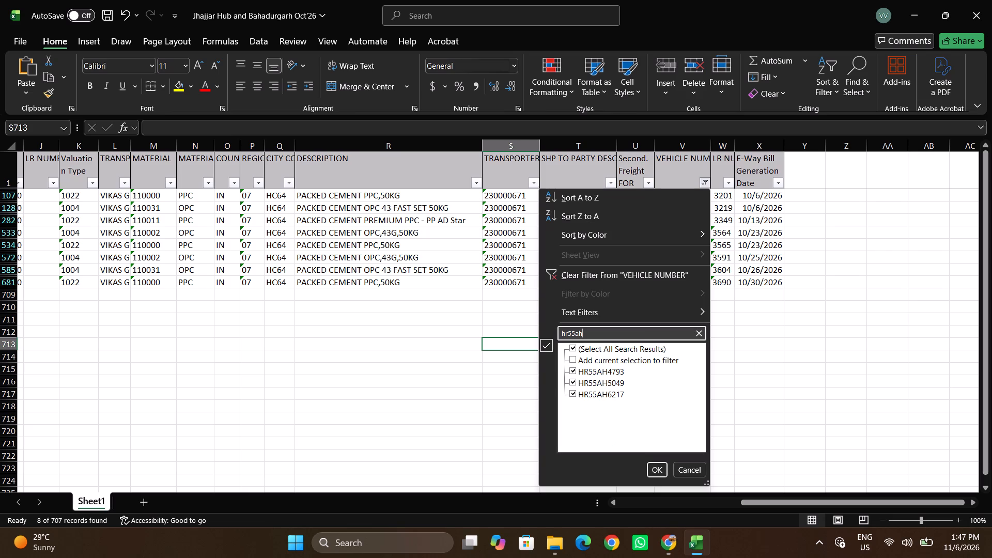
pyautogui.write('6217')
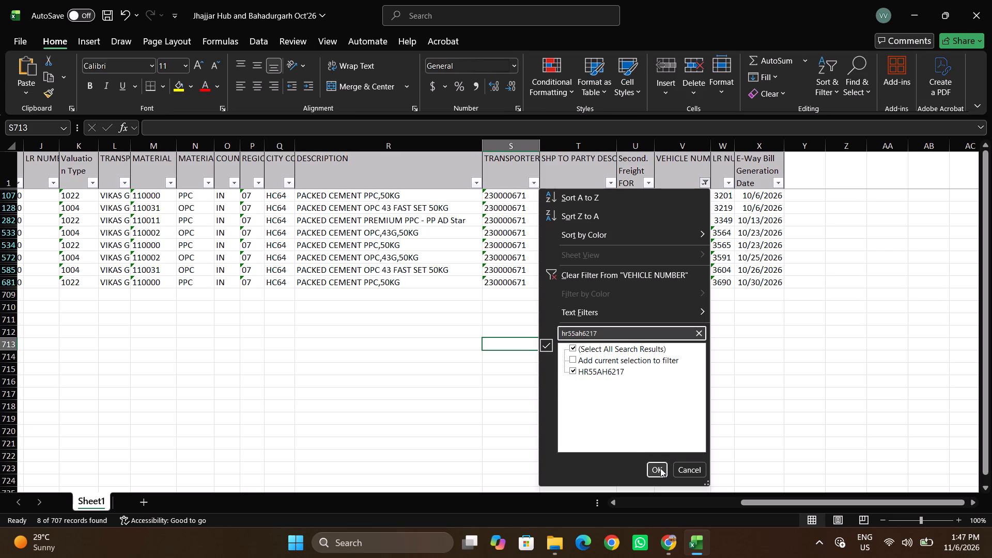
pyautogui.click(652, 469)
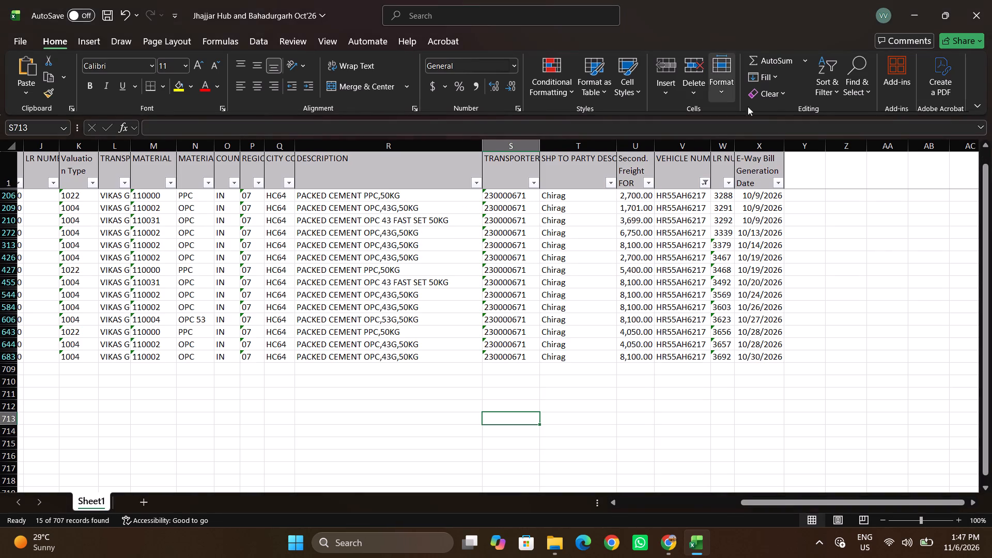
pyautogui.click(705, 180)
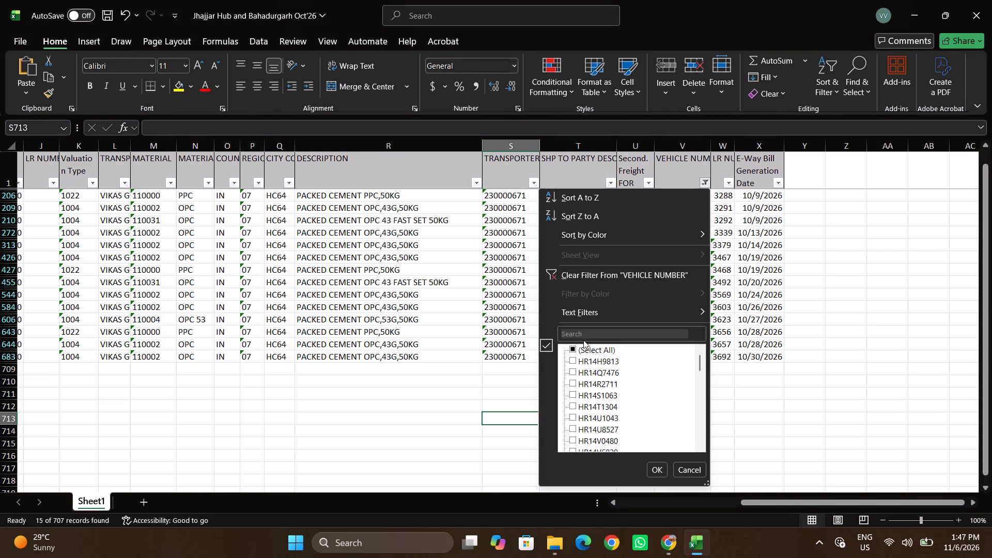
pyautogui.click(584, 332)
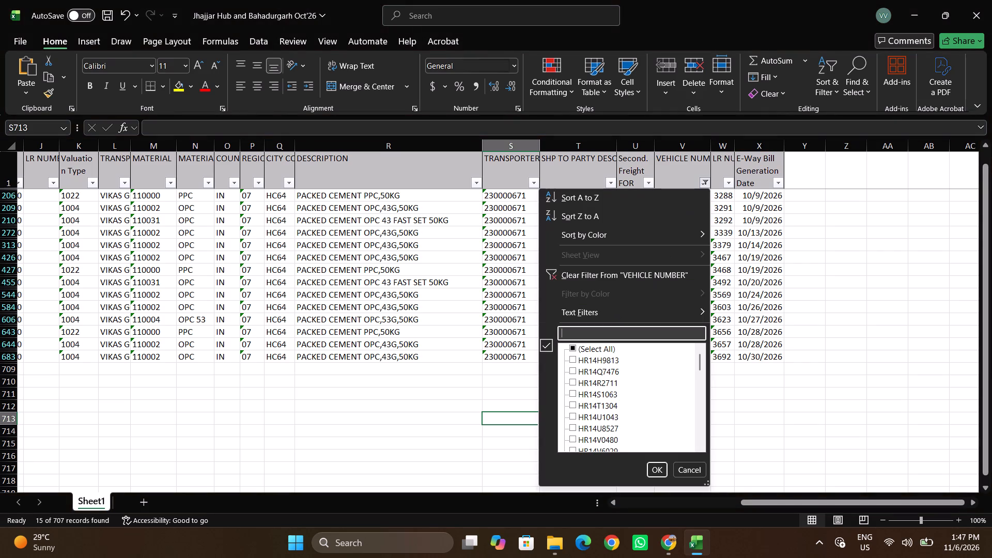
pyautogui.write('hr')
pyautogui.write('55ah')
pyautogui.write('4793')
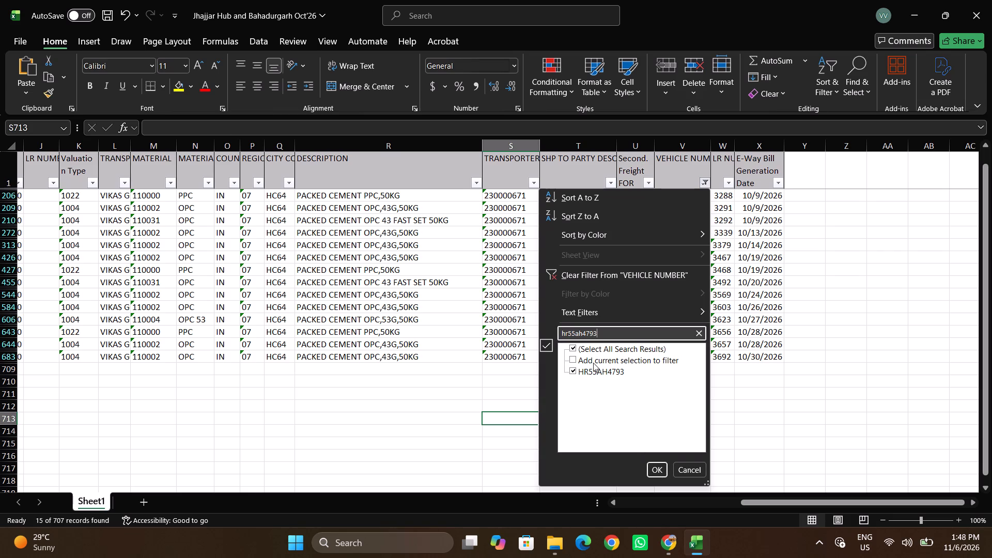
pyautogui.click(592, 364)
pyautogui.click(653, 467)
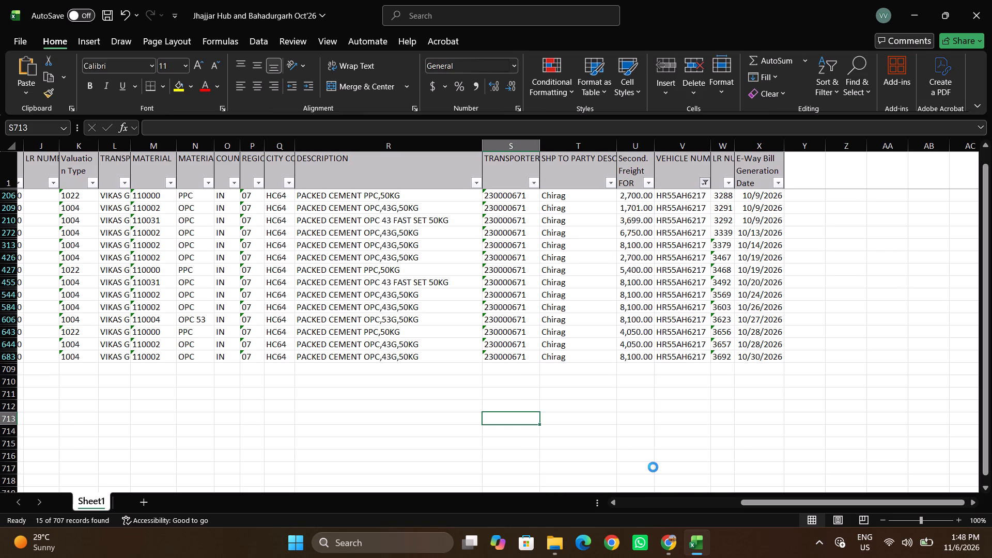
# Select the filtered SALES QUANTITY values from the first 10/7/2026 trip down to the last trip to check their total.
pyautogui.hscroll(7, 424, 330)
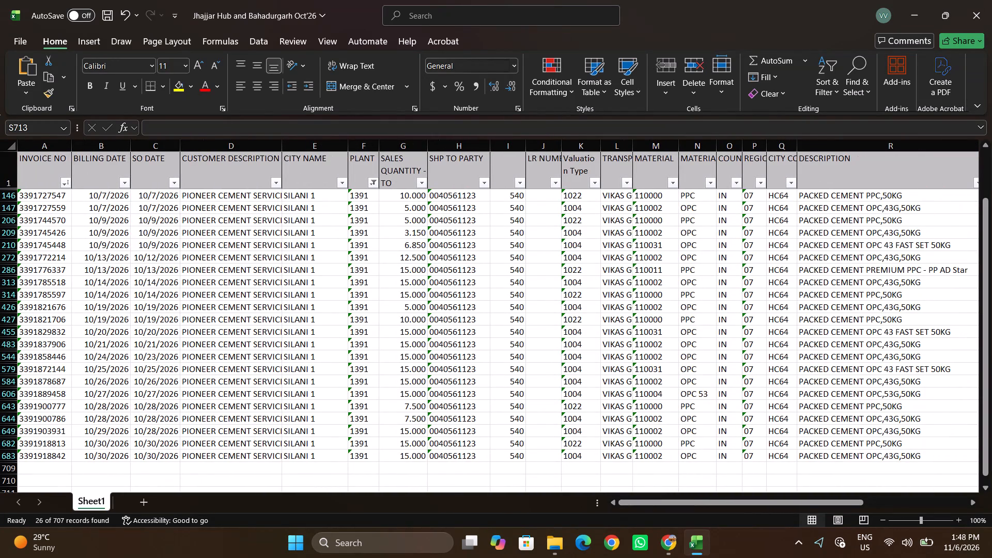
pyautogui.click(416, 201)
pyautogui.hotkey('shift', 'Down')
pyautogui.hotkey('shift', 'Down')
pyautogui.hotkey('shift', 'Down')
pyautogui.hotkey('shift', 'Down')
pyautogui.hotkey('shift', 'Down')
pyautogui.hotkey('shift', 'Down')
pyautogui.hotkey('shift', 'Down')
pyautogui.hotkey('shift', 'Down')
pyautogui.hotkey('shift', 'Down')
pyautogui.hotkey('shift', 'Down')
pyautogui.hotkey('shift', 'Down')
pyautogui.hotkey('shift', 'Down')
pyautogui.hotkey('shift', 'Down')
pyautogui.hotkey('shift', 'Down')
pyautogui.hotkey('shift', 'Down')
pyautogui.hotkey('shift', 'Down')
pyautogui.hotkey('shift', 'Down')
pyautogui.hotkey('shift', 'Down')
pyautogui.hotkey('shift', 'Down')
pyautogui.hotkey('shift', 'Down')
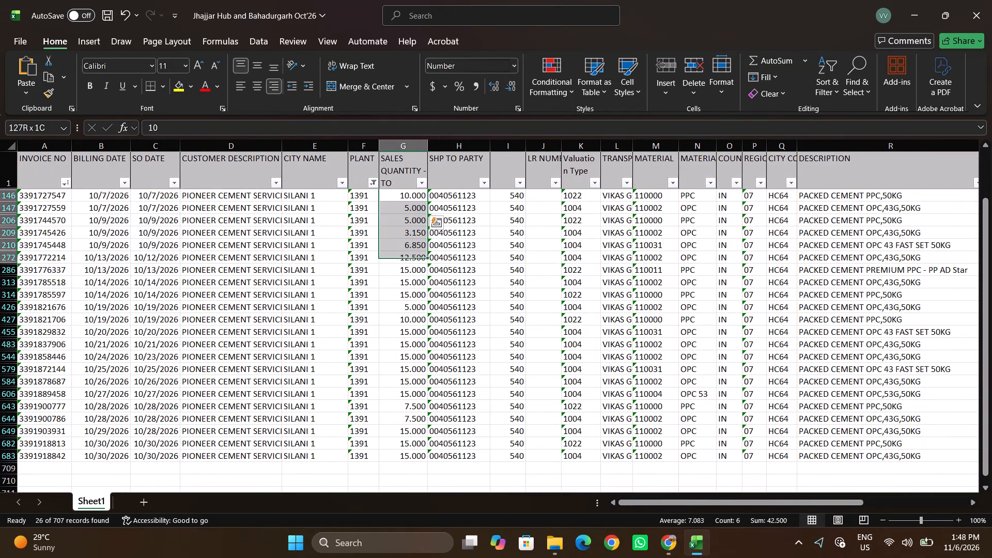
pyautogui.hotkey('shift', 'Up')
pyautogui.hotkey('shift', 'Up')
pyautogui.hotkey('shift', 'Up')
pyautogui.hotkey('shift', 'Up')
pyautogui.hotkey('shift', 'Up')
pyautogui.hotkey('shift', 'Up')
pyautogui.hotkey('shift', 'Up')
pyautogui.hotkey('shift', 'Up')
pyautogui.hotkey('shift', 'Up')
pyautogui.hotkey('shift', 'Up')
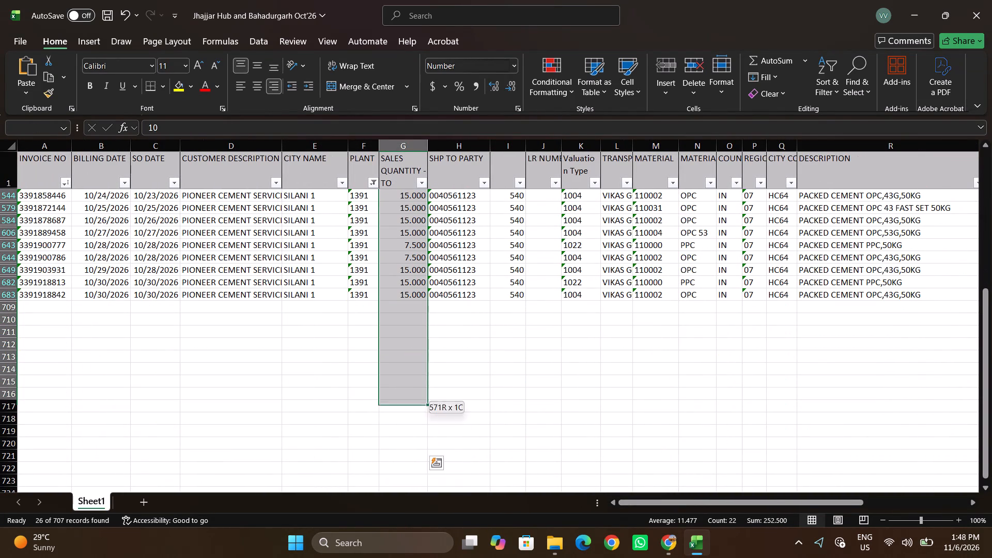
pyautogui.hotkey('shift', 'Up')
pyautogui.hotkey('shift', 'Up')
pyautogui.hotkey('shift', 'Up')
pyautogui.hotkey('shift', 'Up')
pyautogui.hotkey('shift', 'Up')
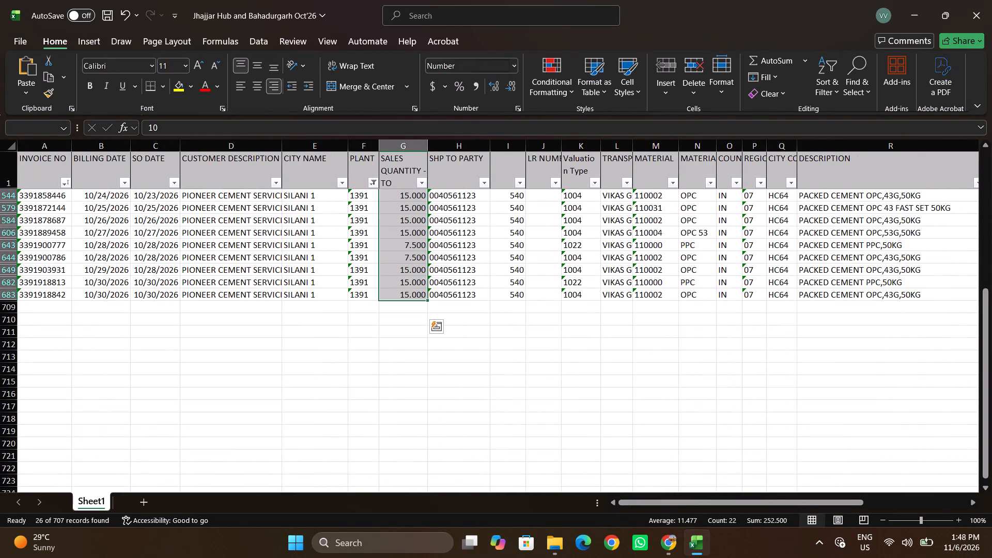
# Reselect the SALES QUANTITY values from the first filtered trip, dated 10/3/2026, down past the last one to check the full total.
pyautogui.scroll(4, 575, 335)
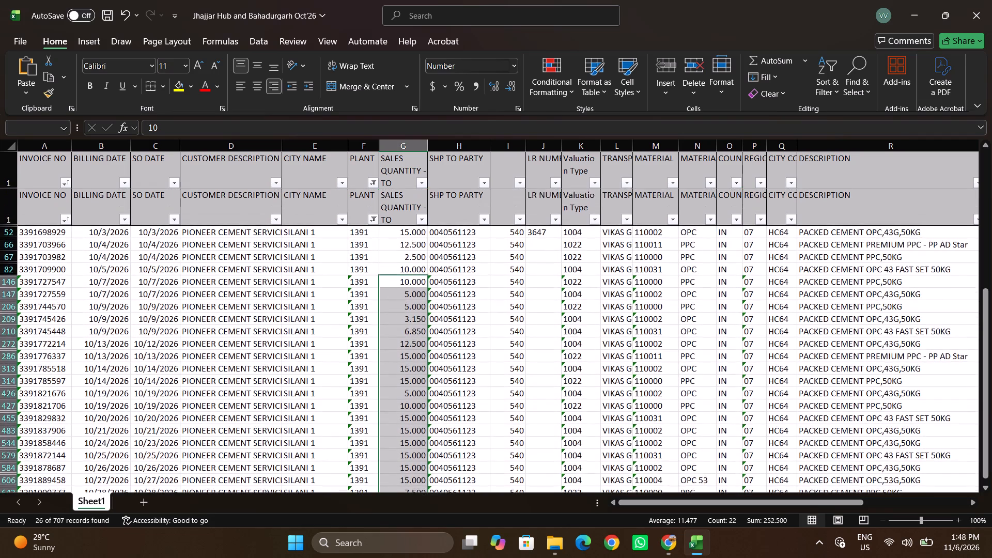
pyautogui.scroll(1, 575, 335)
pyautogui.click(404, 199)
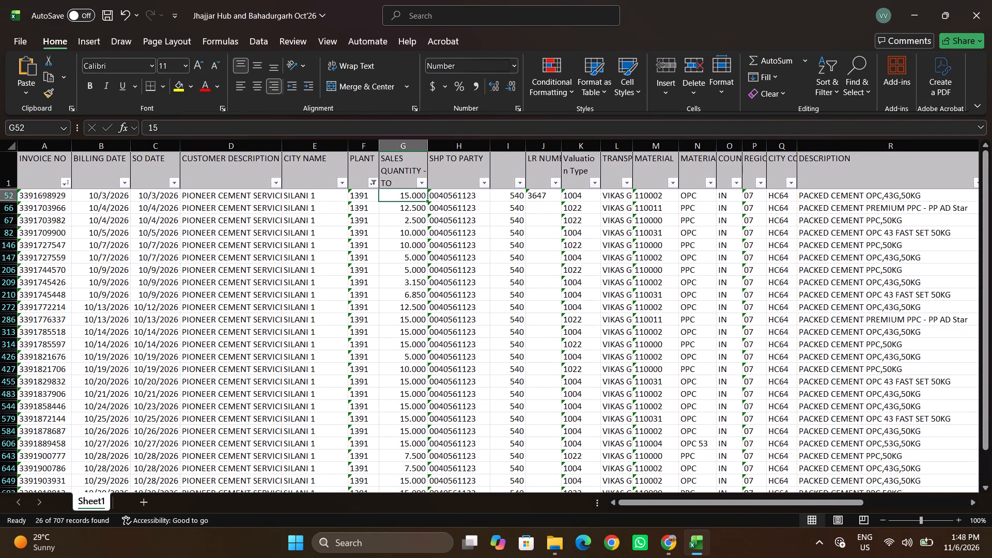
pyautogui.hotkey('shift', 'Down')
pyautogui.hotkey('shift', 'Down')
pyautogui.hotkey('shift', 'Down')
pyautogui.hotkey('shift', 'Down')
pyautogui.hotkey('shift', 'Down')
pyautogui.hotkey('shift', 'Down')
pyautogui.hotkey('shift', 'Down')
pyautogui.hotkey('shift', 'Down')
pyautogui.hotkey('shift', 'Down')
pyautogui.hotkey('shift', 'Down')
pyautogui.hotkey('shift', 'Down')
pyautogui.hotkey('shift', 'Down')
pyautogui.hotkey('shift', 'Down')
pyautogui.hotkey('shift', 'Down')
pyautogui.hotkey('shift', 'Down')
pyautogui.hotkey('shift', 'Down')
pyautogui.hotkey('shift', 'Down')
pyautogui.hotkey('shift', 'Down')
pyautogui.hotkey('shift', 'Down')
pyautogui.hotkey('shift', 'Down')
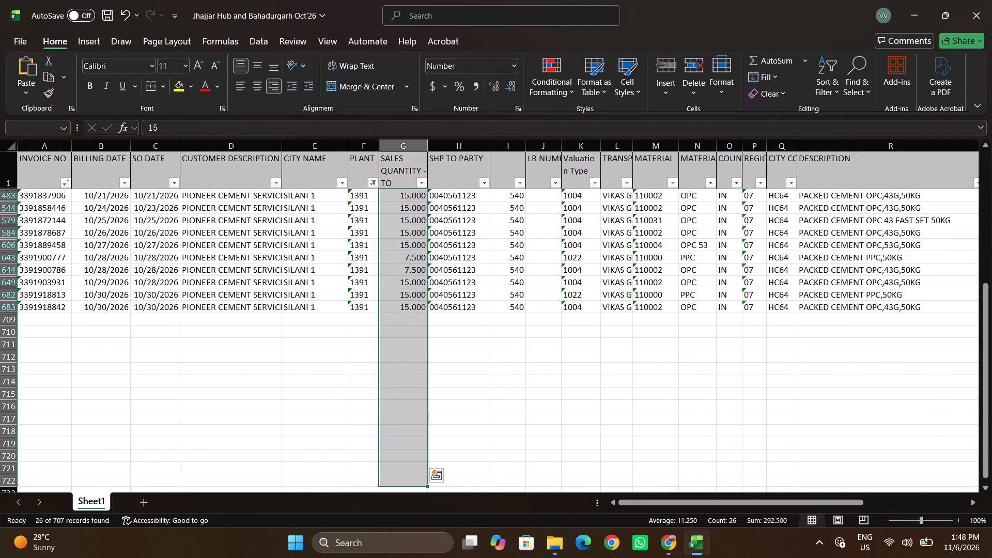
# Switch to the File Explorer window and close it, going back to the workbook.
pyautogui.hotkey('alt', 'Tab')
pyautogui.hotkey('alt', 'Tab')
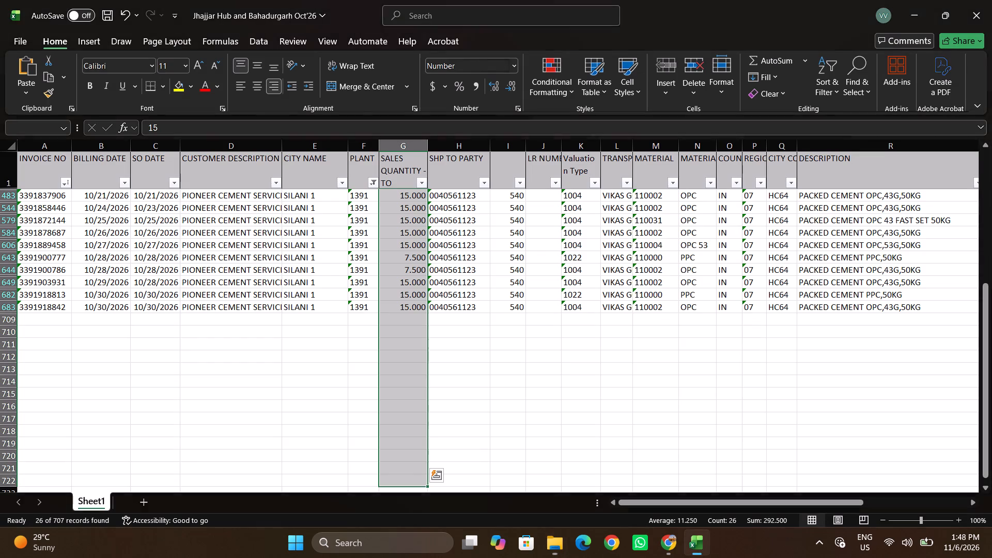
pyautogui.hotkey('alt', 'Tab')
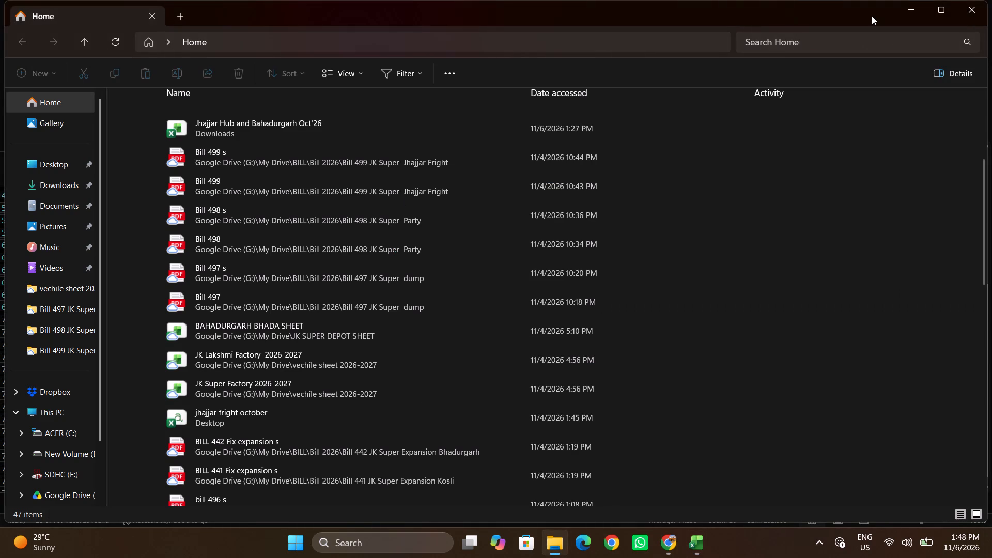
pyautogui.click(987, 0)
pyautogui.click(978, 6)
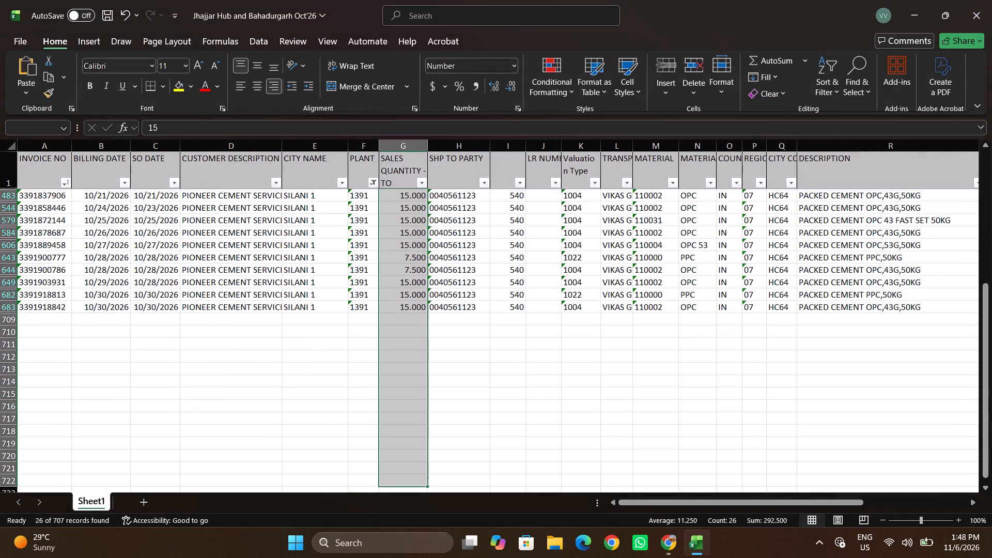
pyautogui.hotkey('alt', 'Tab')
pyautogui.hotkey('alt', 'Tab')
pyautogui.hotkey('alt', 'Tab')
pyautogui.hotkey('alt', 'Tab')
pyautogui.hotkey('alt', 'Tab')
pyautogui.hotkey('alt', 'Tab')
pyautogui.hotkey('alt', 'Tab')
pyautogui.hotkey('alt', 'Tab')
pyautogui.hotkey('alt', 'Tab')
pyautogui.hotkey('alt', 'Tab')
pyautogui.hotkey('alt', 'Tab')
pyautogui.hotkey('alt', 'Tab')
pyautogui.hotkey('alt', 'Tab')
pyautogui.hotkey('alt', 'Tab')
pyautogui.hotkey('alt', 'Tab')
pyautogui.hotkey('alt', 'Tab')
pyautogui.hotkey('alt', 'Tab')
pyautogui.hotkey('alt', 'Tab')
pyautogui.hotkey('alt', 'Tab')
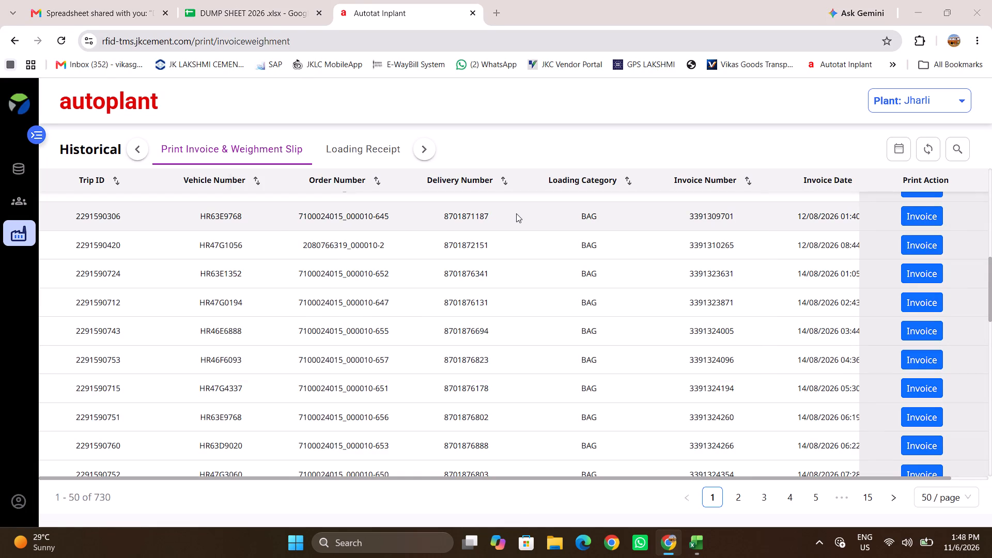
pyautogui.click(287, 2)
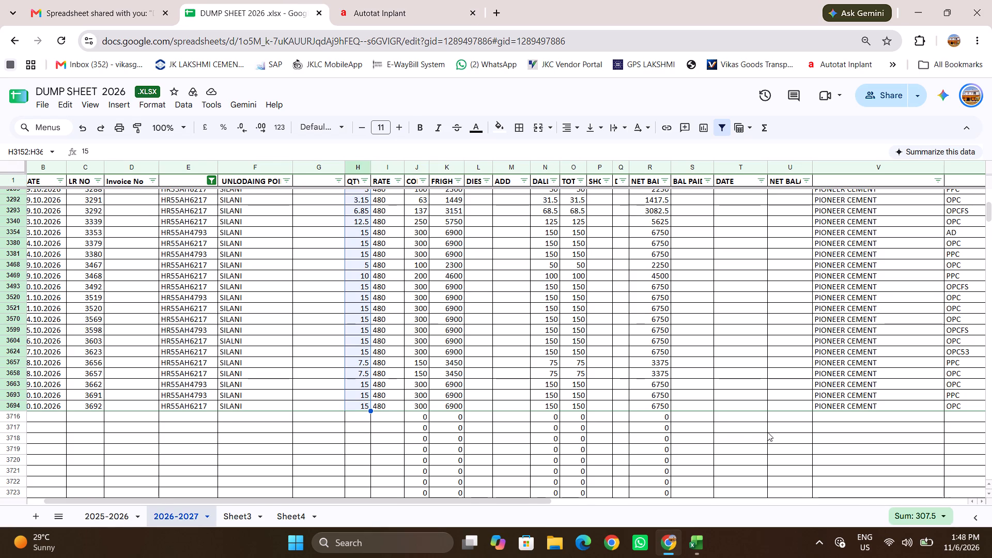
pyautogui.hotkey('alt', 'Tab')
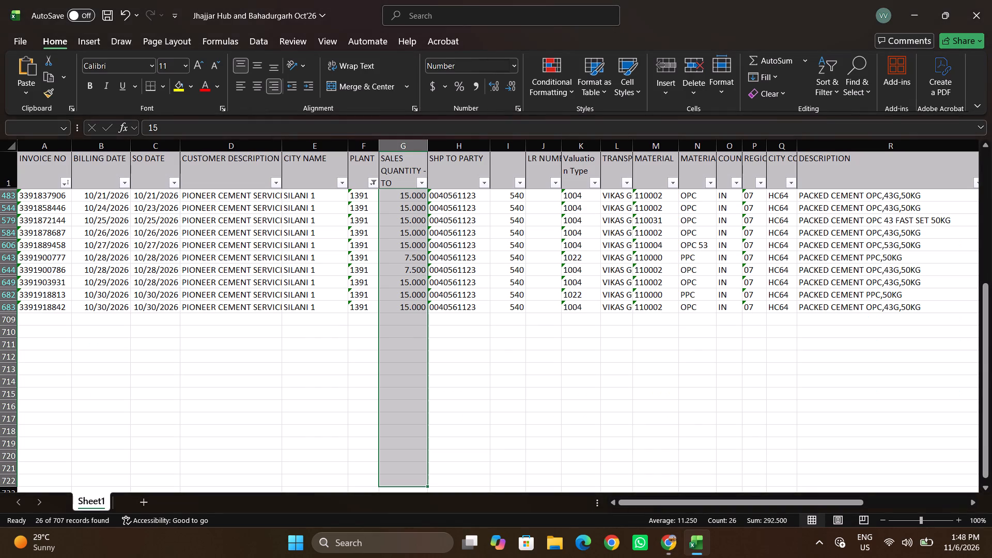
pyautogui.hotkey('alt', 'Tab')
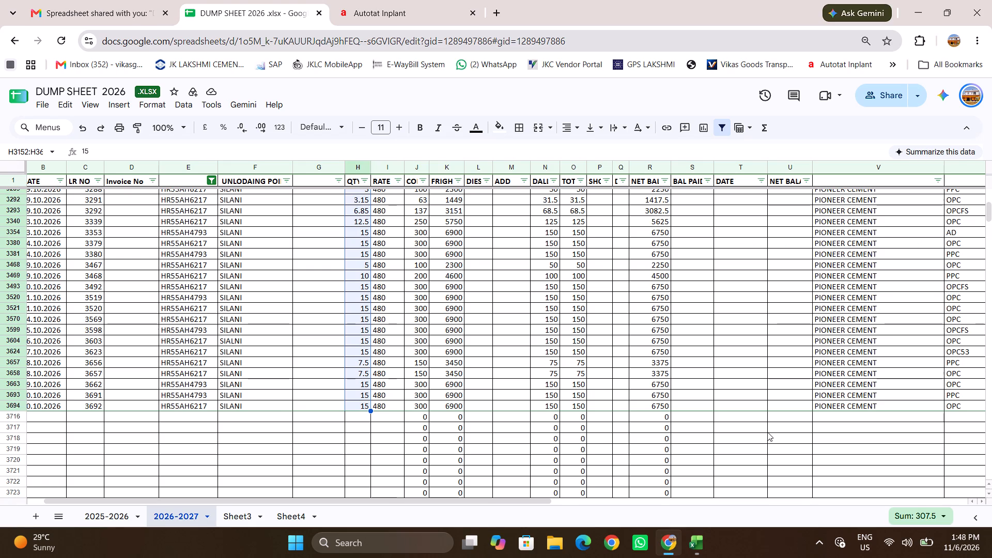
pyautogui.scroll(1, 767, 432)
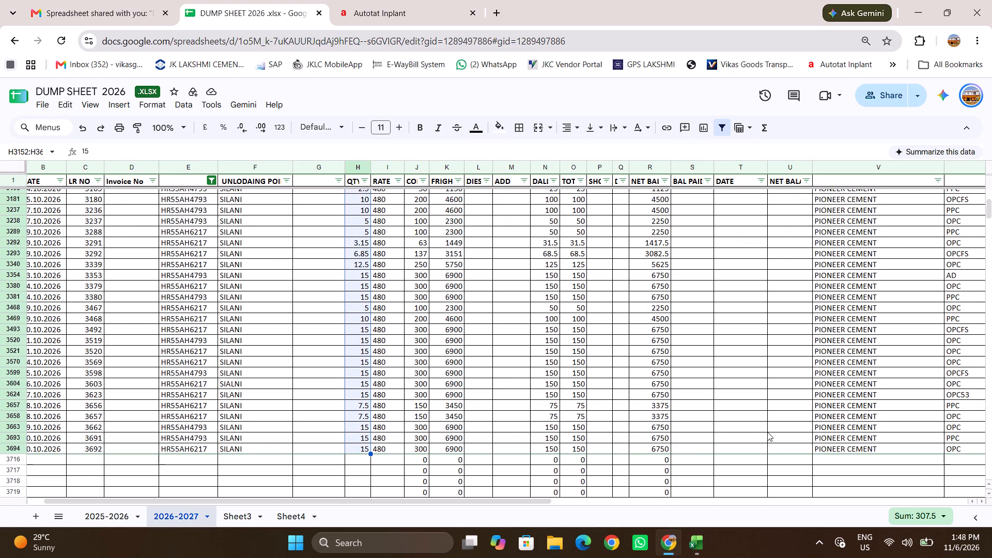
pyautogui.scroll(2, 767, 432)
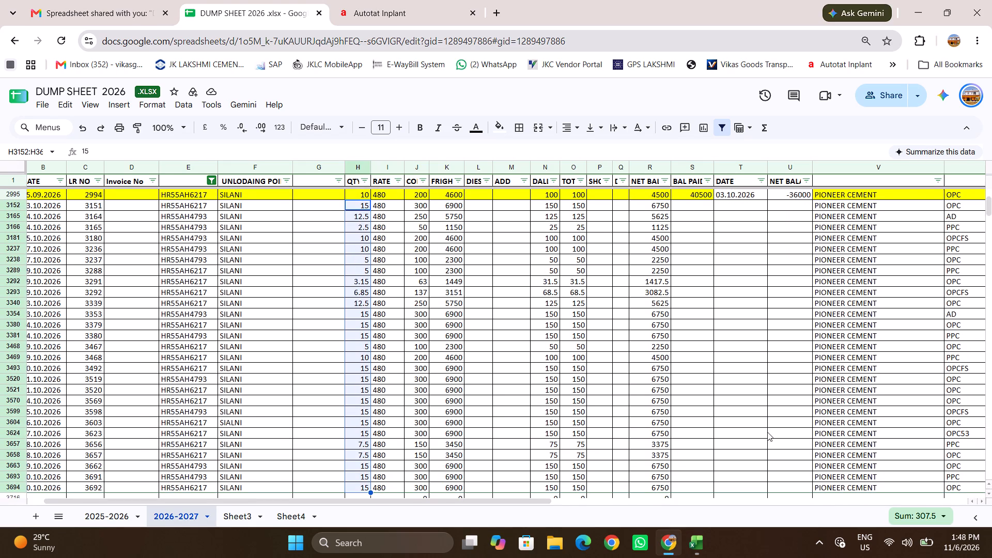
# In the Jhajjar Hub and Bahadurgarh Oct'26 workbook, examine the filtered trips' quantities, vehicle numbers, LR numbers and E-Way Bill dates.
pyautogui.hotkey('alt', 'Tab')
pyautogui.scroll(3, 697, 435)
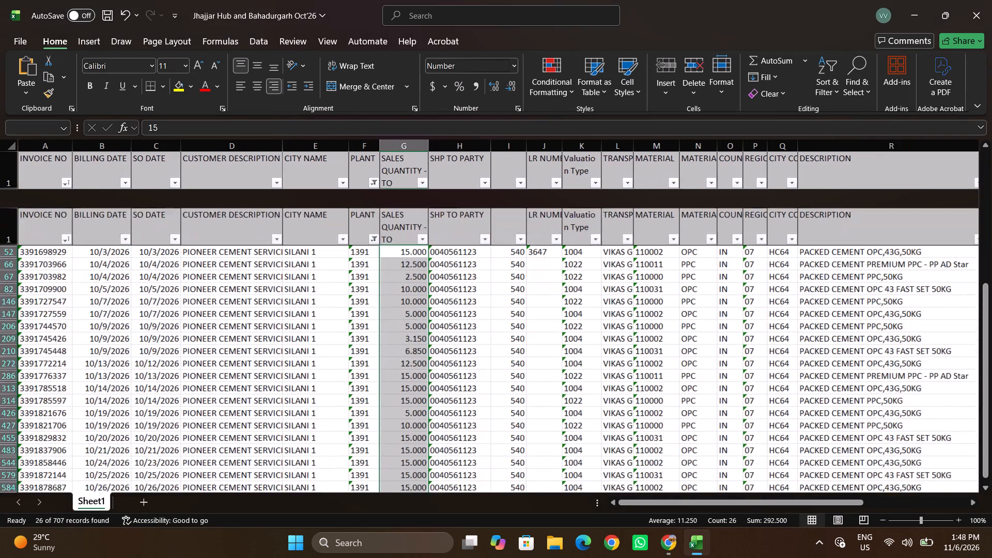
pyautogui.click(497, 331)
pyautogui.hscroll(-5, 497, 331)
pyautogui.hscroll(1, 497, 331)
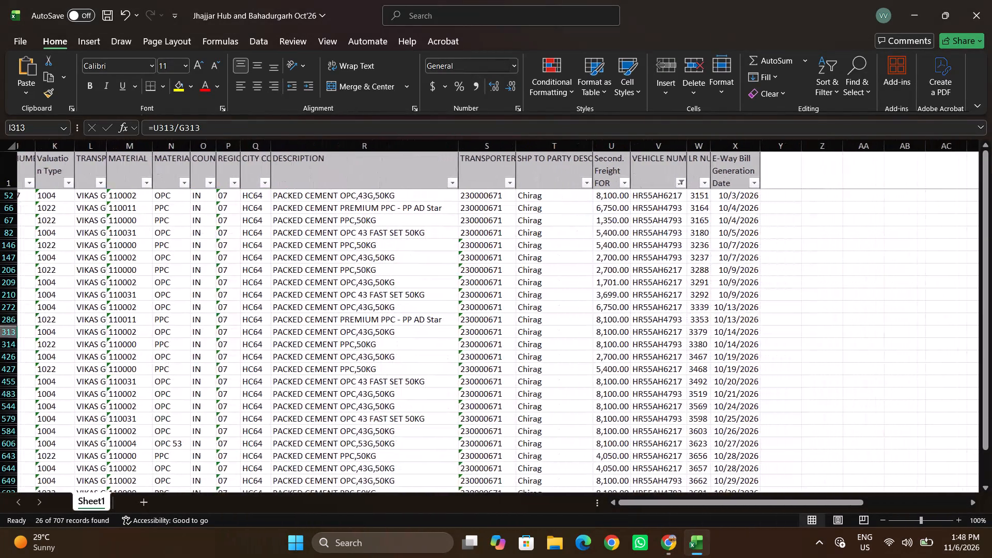
pyautogui.hscroll(2, 497, 331)
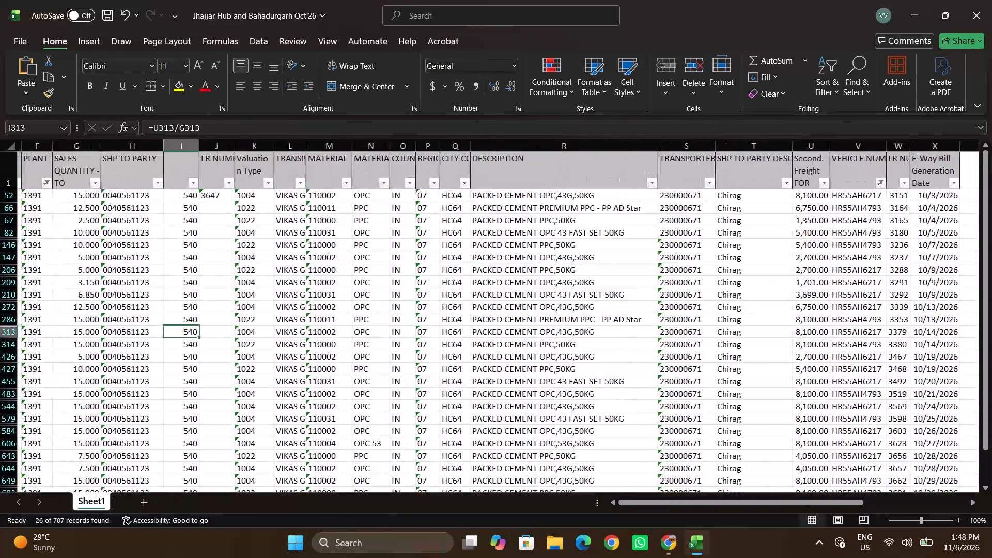
pyautogui.hscroll(3, 497, 331)
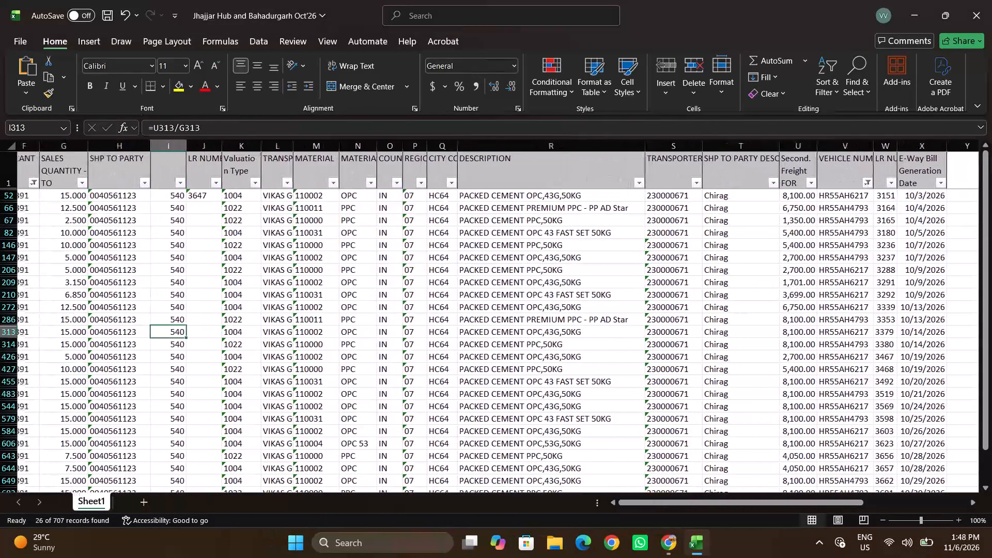
pyautogui.hscroll(1, 497, 331)
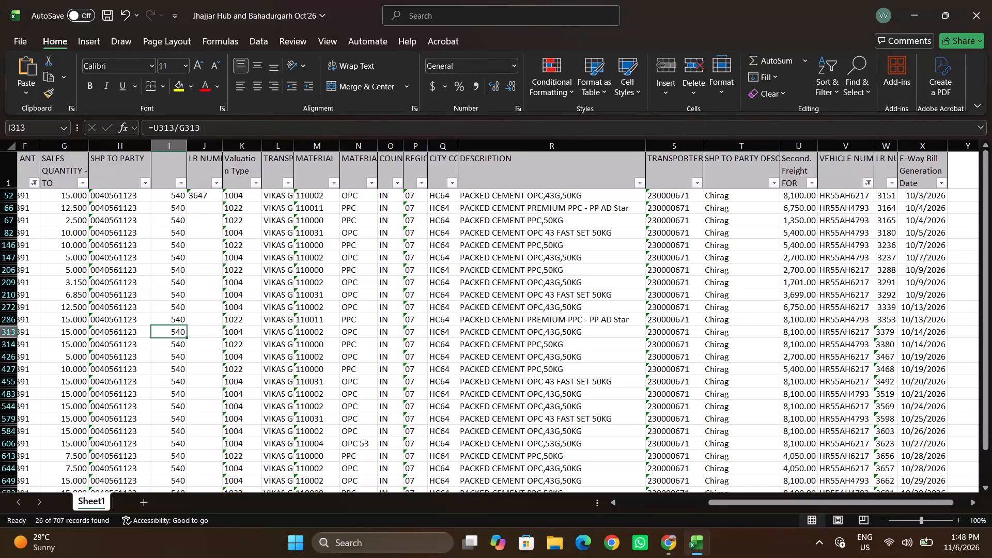
# Compare both vehicles' October trips row by row between DUMP SHEET 2026 and the Oct'26 workbook, matching LR numbers and quantities.
pyautogui.hotkey('alt', 'Tab')
pyautogui.hotkey('alt', 'Tab')
pyautogui.hotkey('alt', 'Tab')
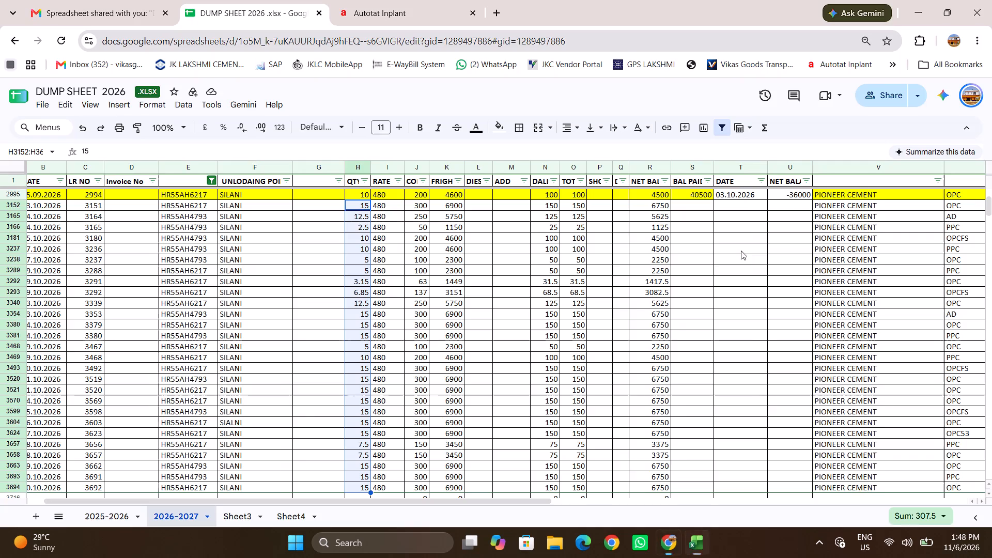
pyautogui.press('Tab')
pyautogui.press('Tab')
pyautogui.hotkey('alt', 'Tab')
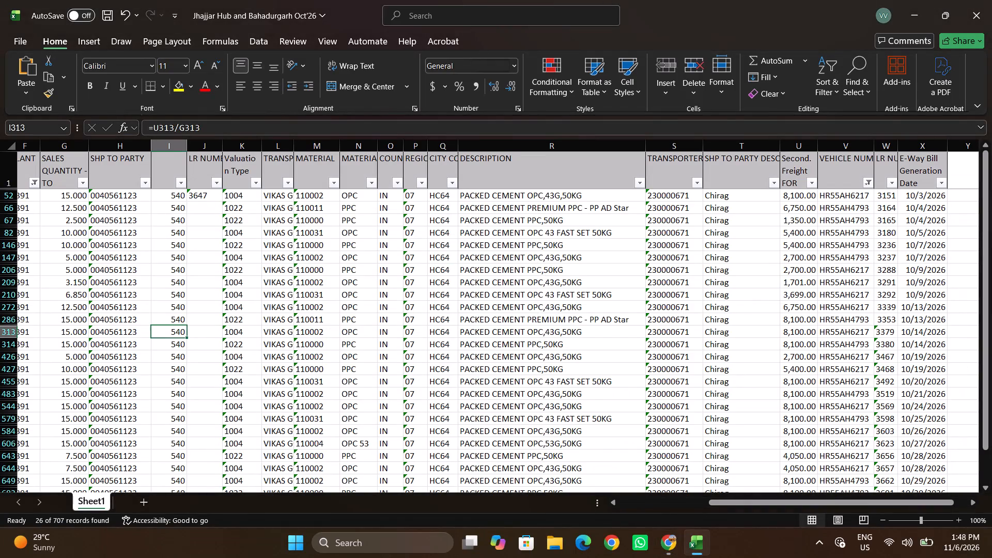
pyautogui.hotkey('alt', 'Tab')
pyautogui.hotkey('alt', 'Tab')
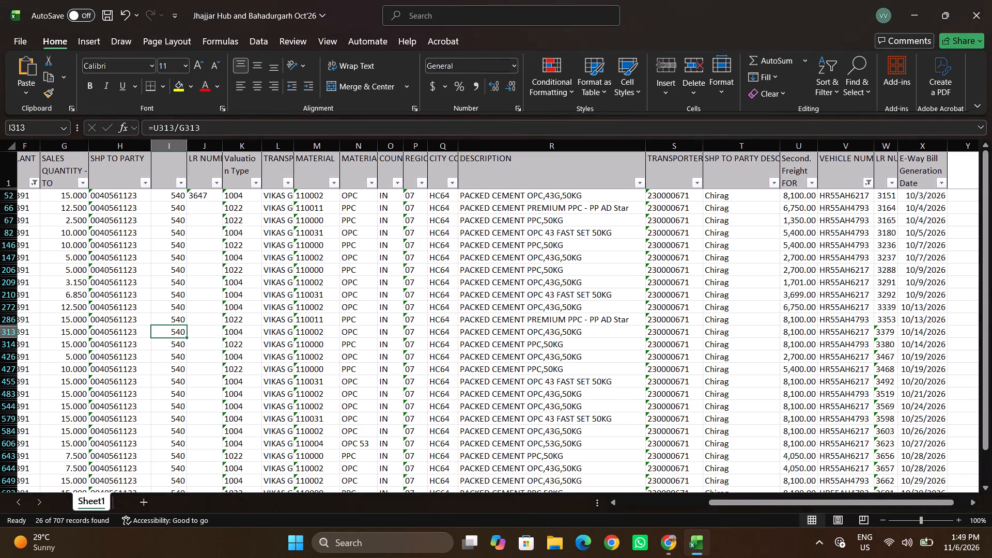
pyautogui.hotkey('alt', 'Tab')
pyautogui.hotkey('alt', 'Tab')
pyautogui.hotkey('alt', 'Tab')
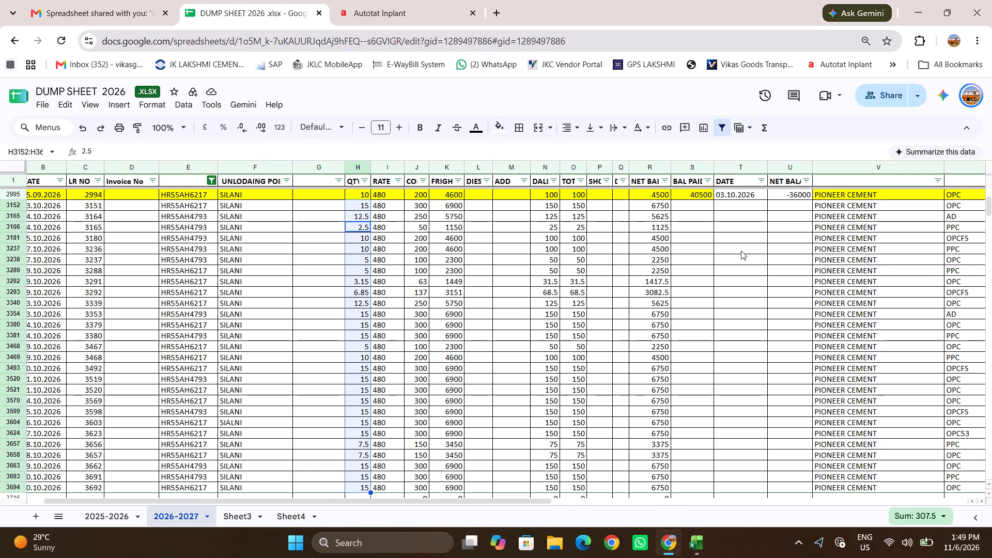
pyautogui.hotkey('alt', 'Tab')
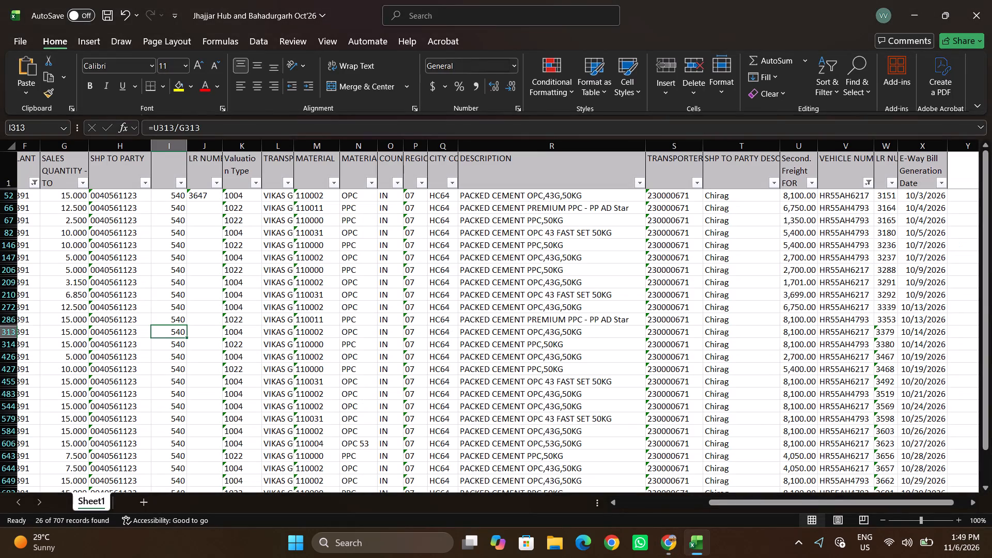
pyautogui.hotkey('alt', 'Tab')
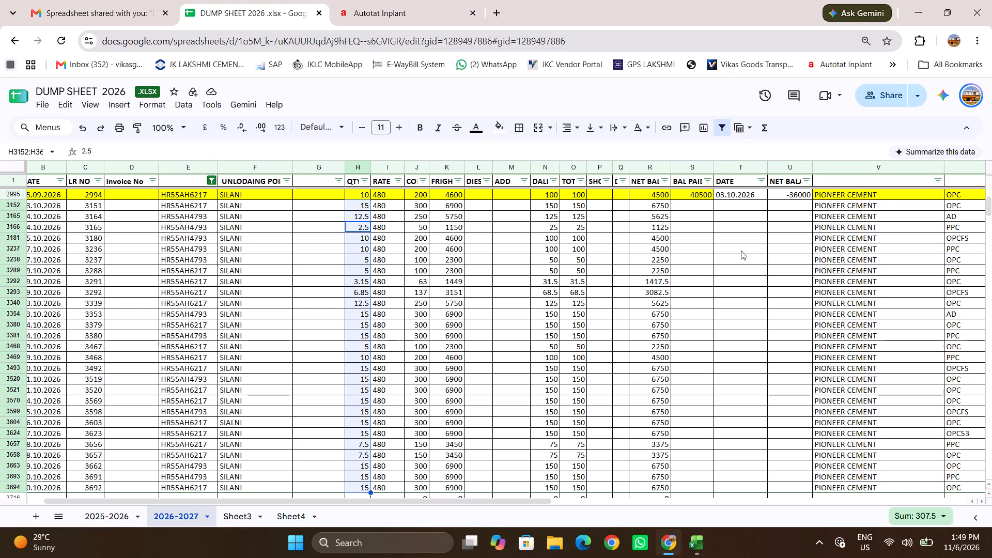
pyautogui.hotkey('alt', 'Tab')
pyautogui.hotkey('alt', 'Tab')
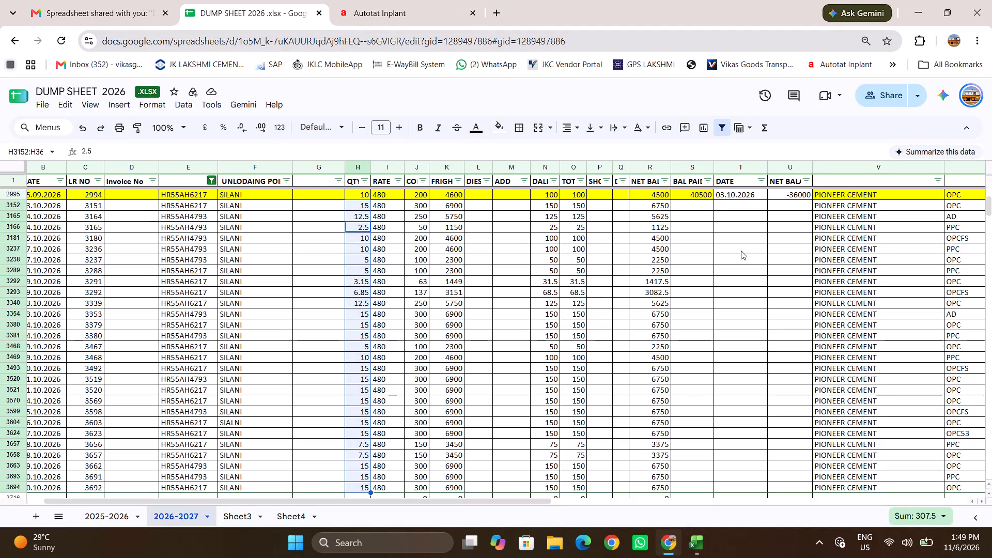
pyautogui.hotkey('alt', 'Tab')
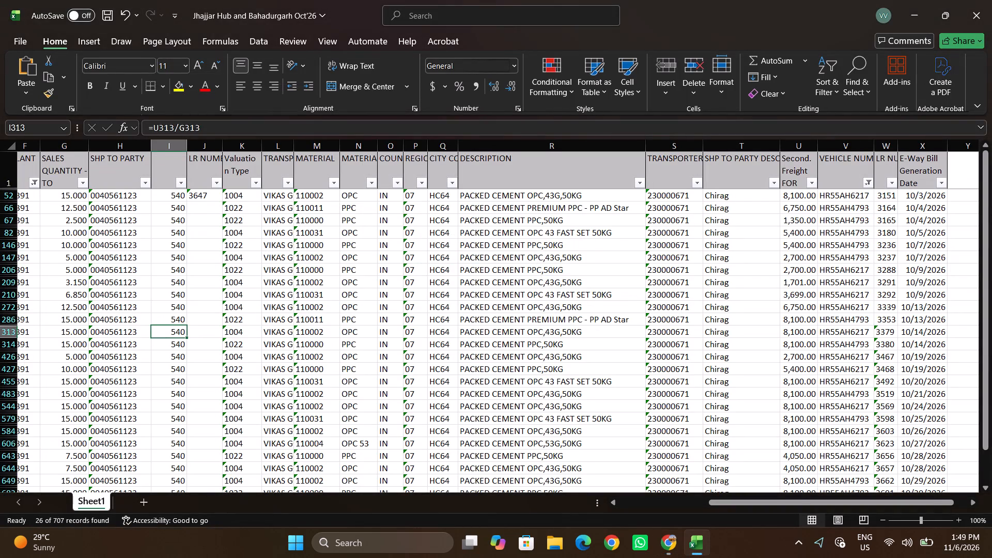
pyautogui.hotkey('alt', 'Tab')
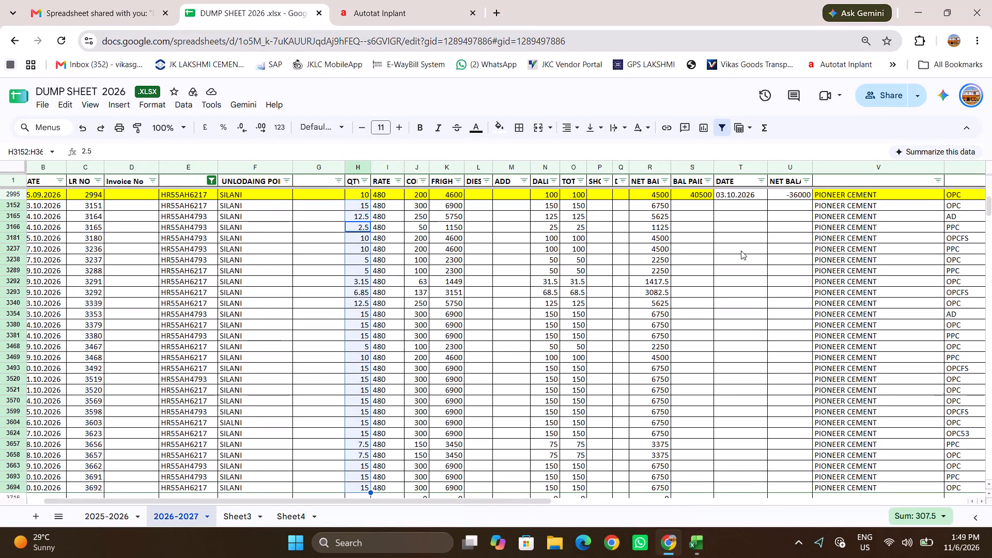
pyautogui.hotkey('alt', 'Tab')
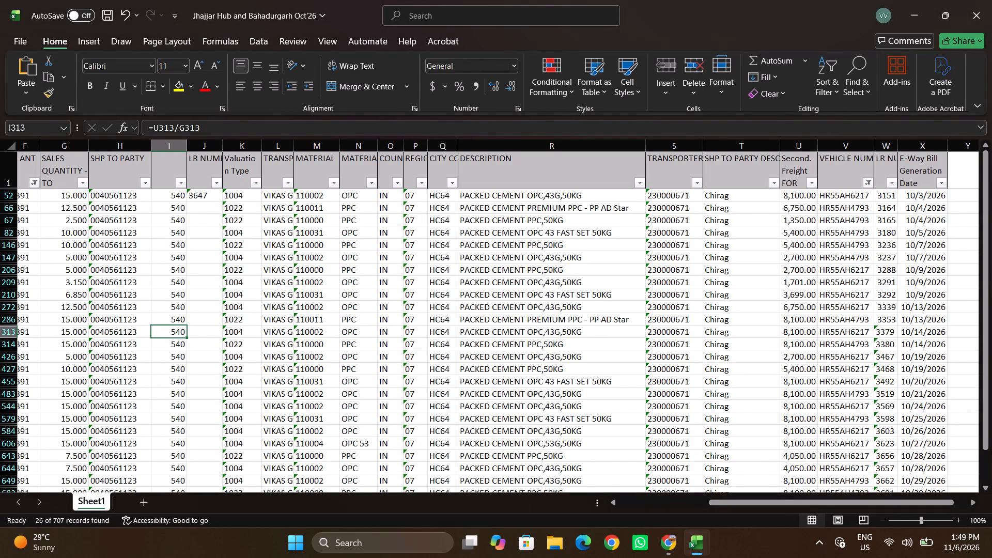
pyautogui.hotkey('alt', 'Tab')
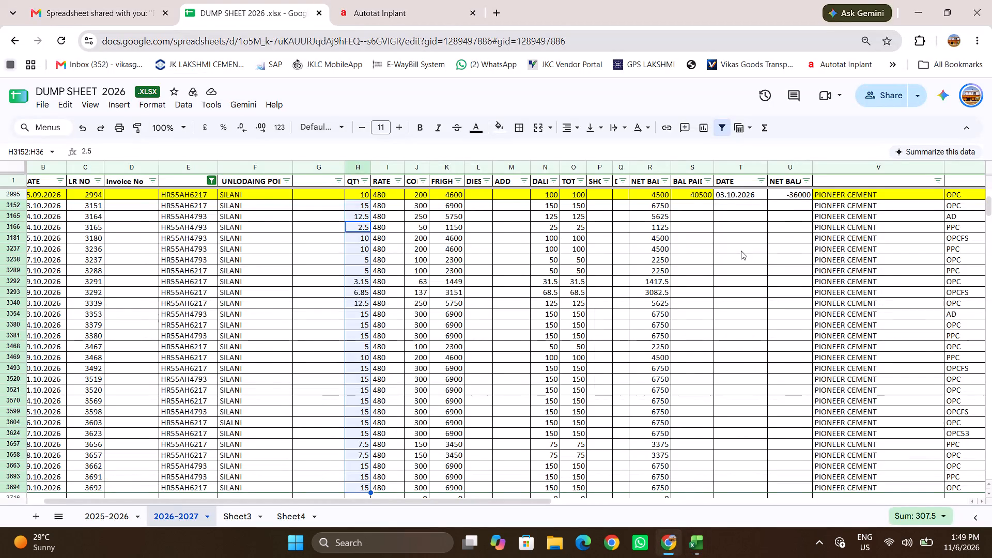
pyautogui.hotkey('alt', 'Tab')
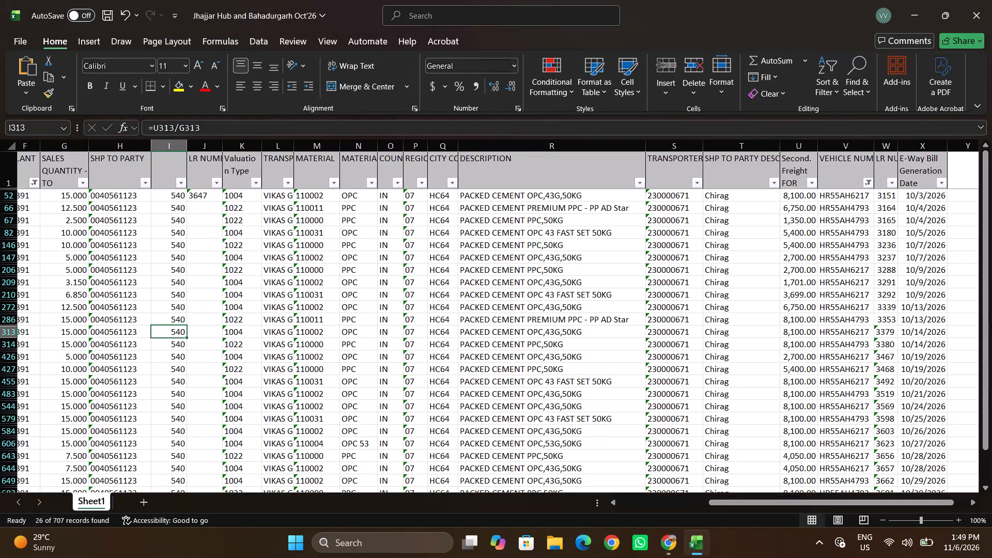
pyautogui.hotkey('alt', 'Tab')
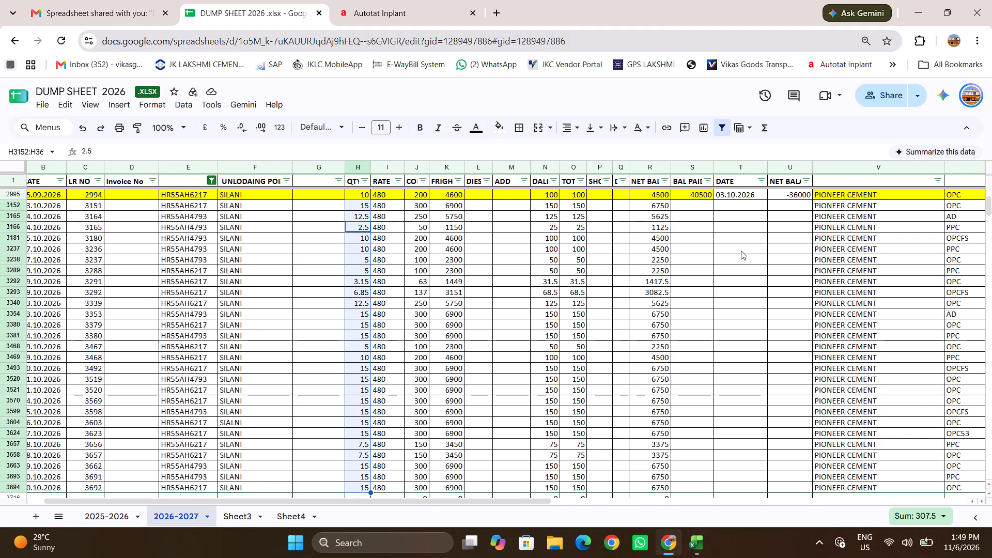
pyautogui.hotkey('alt', 'Tab')
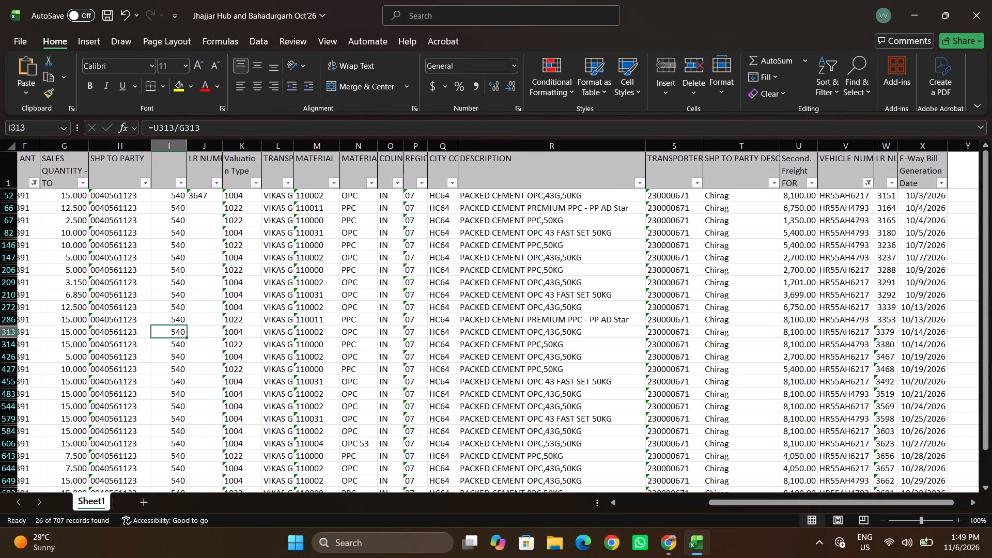
pyautogui.hotkey('alt', 'Tab')
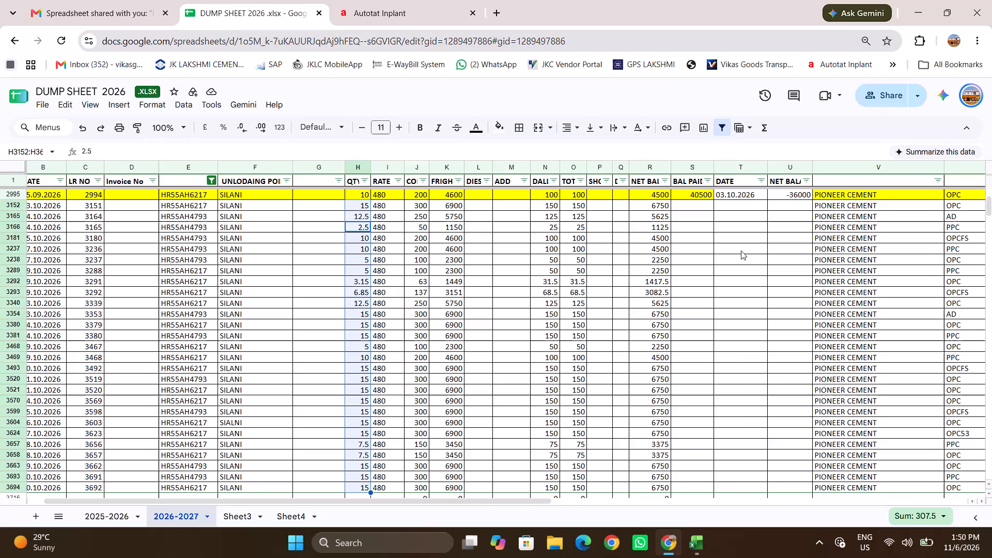
pyautogui.hotkey('alt', 'Tab')
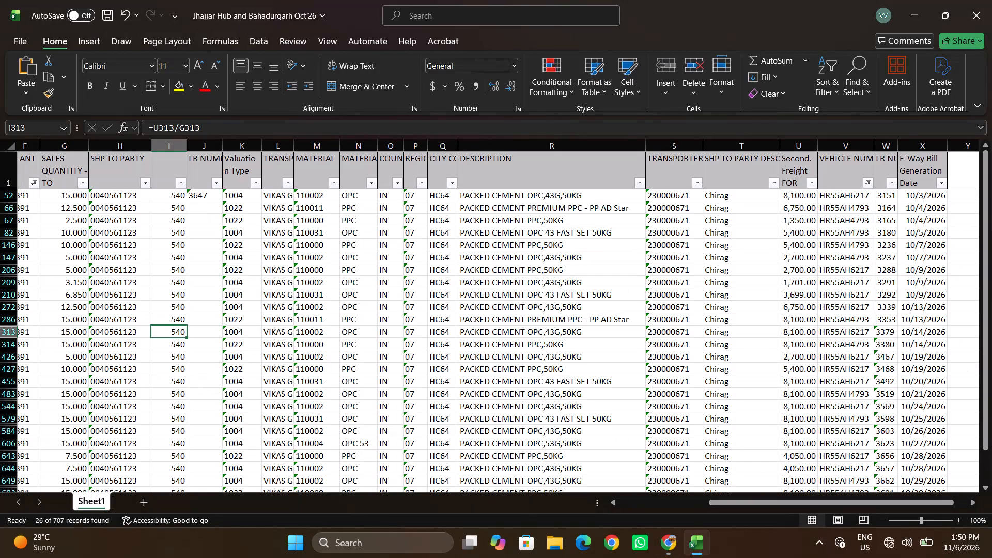
pyautogui.hotkey('alt', 'Tab')
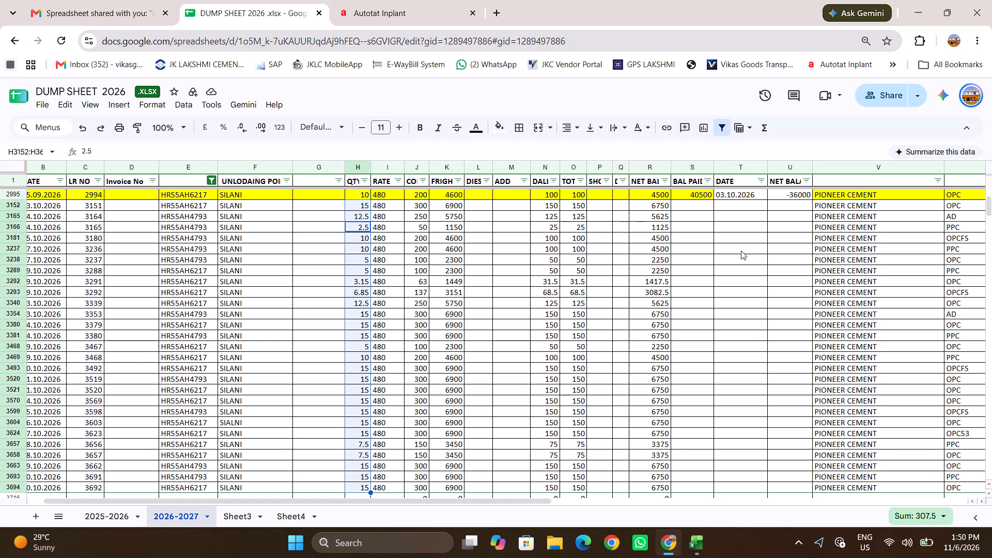
pyautogui.hotkey('alt', 'Tab')
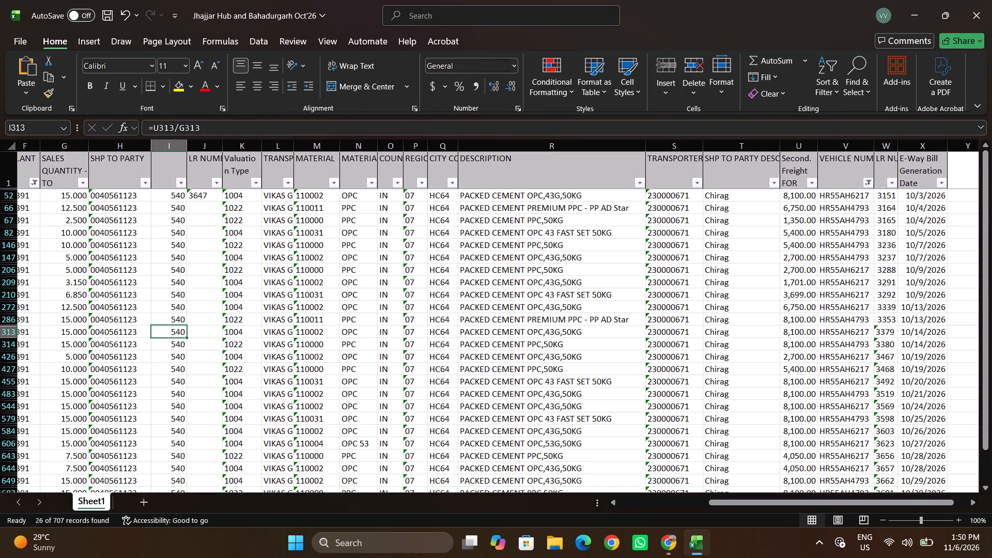
# Select the workbook's filtered SALES QUANTITY values from the 10/3/2026 trip down past the last one to check their count and total.
pyautogui.click(66, 194)
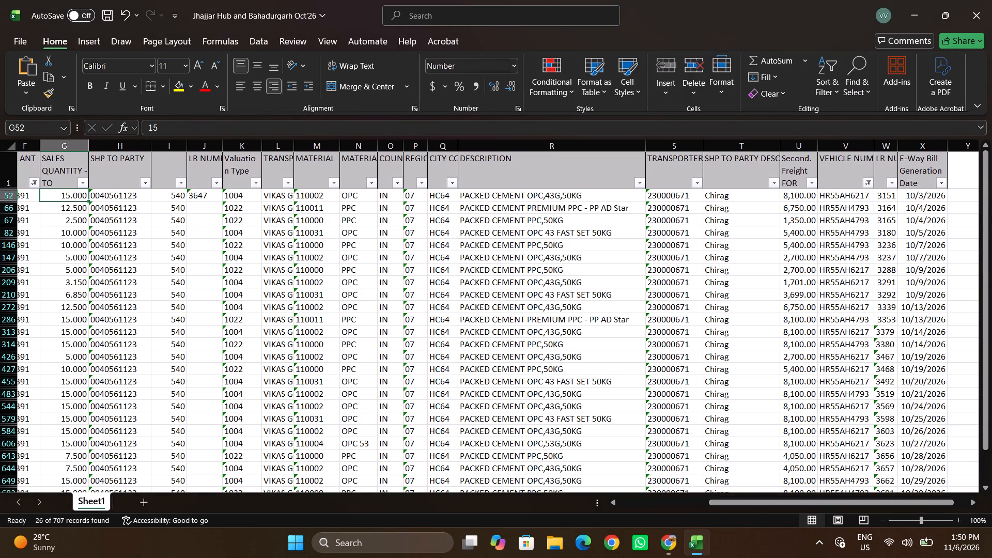
pyautogui.hotkey('shift', 'Down')
pyautogui.hotkey('shift', 'Down')
pyautogui.hotkey('shift', 'Down')
pyautogui.hotkey('shift', 'Down')
pyautogui.hotkey('shift', 'Down')
pyautogui.hotkey('shift', 'Down')
pyautogui.hotkey('shift', 'Down')
pyautogui.hotkey('shift', 'Down')
pyautogui.hotkey('shift', 'Down')
pyautogui.hotkey('shift', 'Down')
pyautogui.hotkey('shift', 'Down')
pyautogui.hotkey('shift', 'Down')
pyautogui.hotkey('shift', 'Down')
pyautogui.hotkey('shift', 'Down')
pyautogui.hotkey('shift', 'Down')
pyautogui.hotkey('shift', 'Down')
pyautogui.hotkey('shift', 'Down')
pyautogui.hotkey('shift', 'Down')
pyautogui.hotkey('shift', 'Down')
pyautogui.hotkey('shift', 'Down')
pyautogui.hotkey('shift', 'Down')
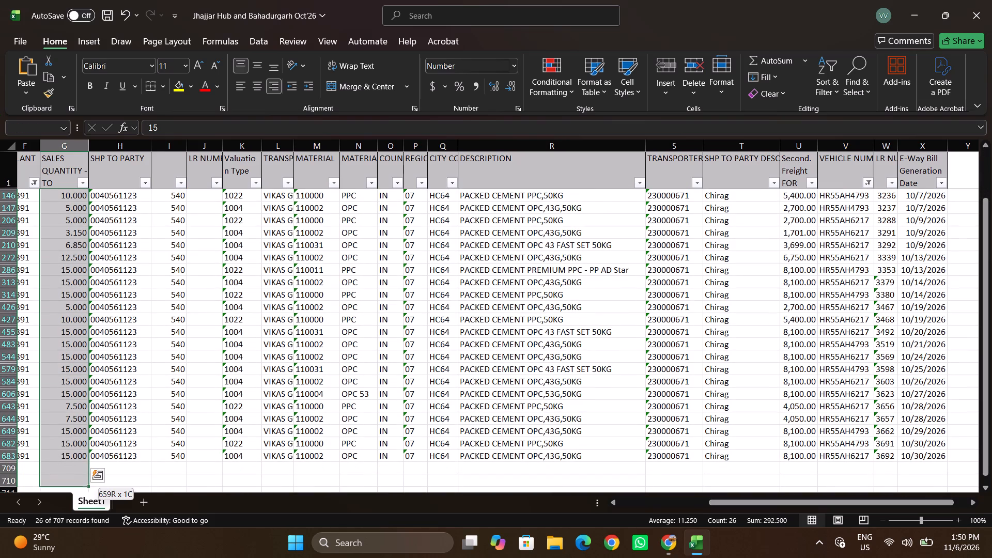
# In DUMP SHEET 2026, show all summary statistics for the selected QTY values and check them against the filtered trips.
pyautogui.hotkey('alt', 'Tab')
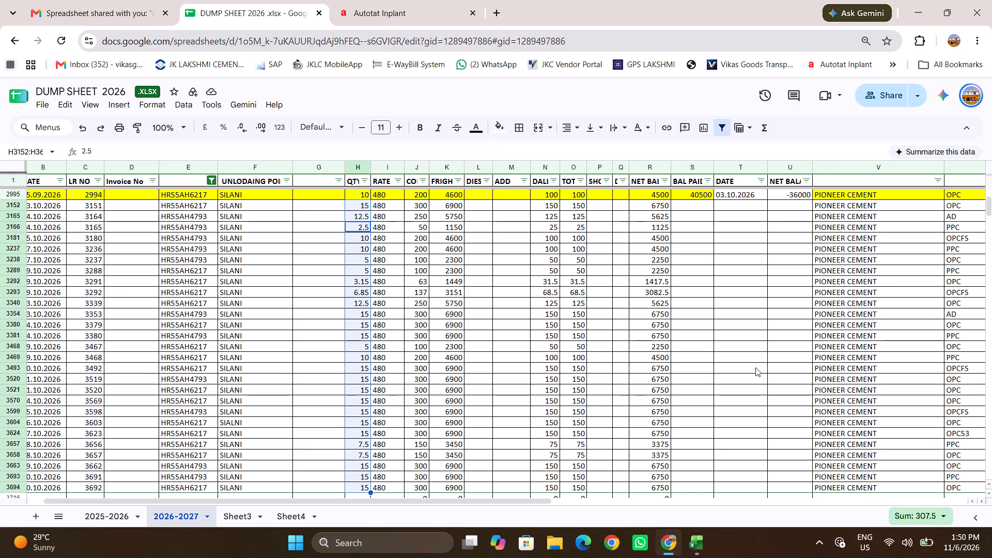
pyautogui.click(947, 519)
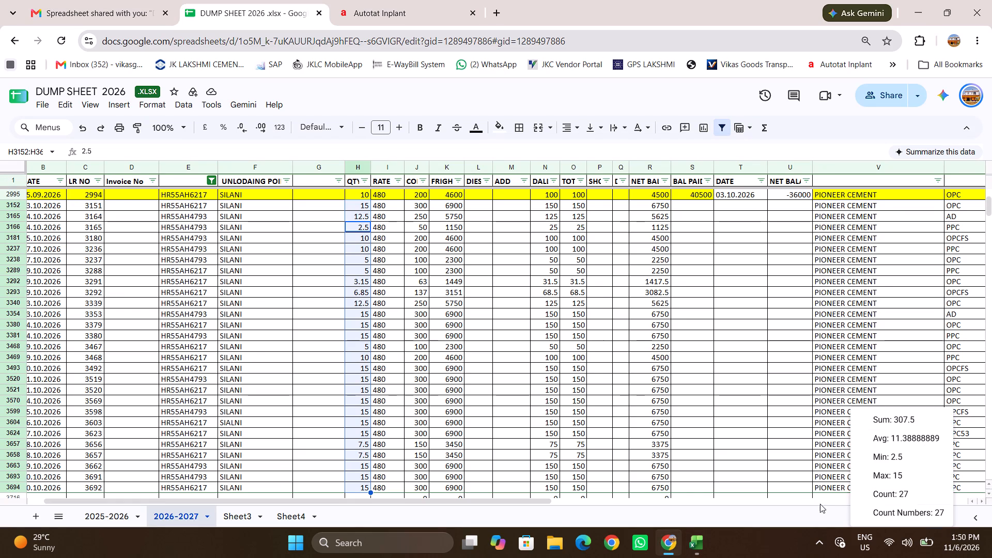
pyautogui.scroll(-2, 618, 464)
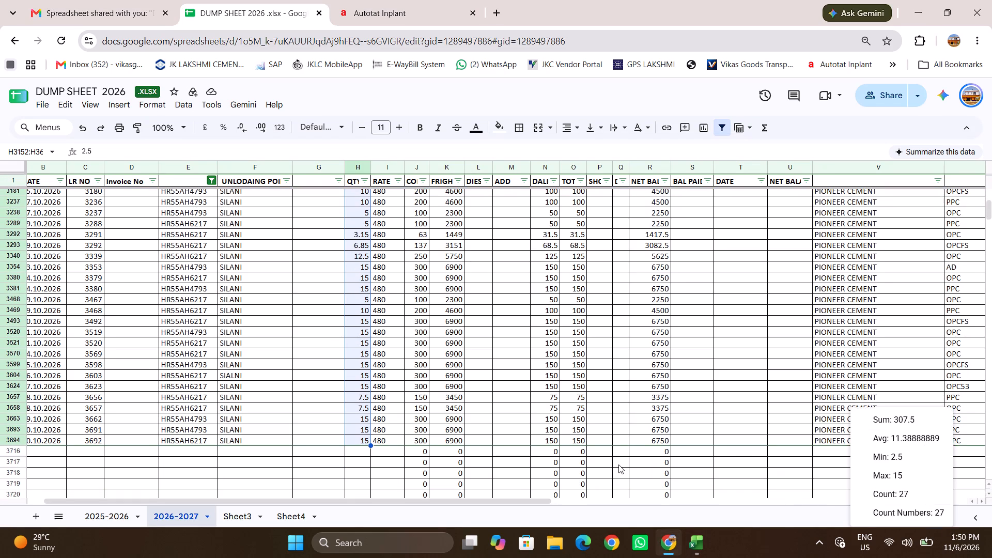
pyautogui.scroll(-2, 618, 464)
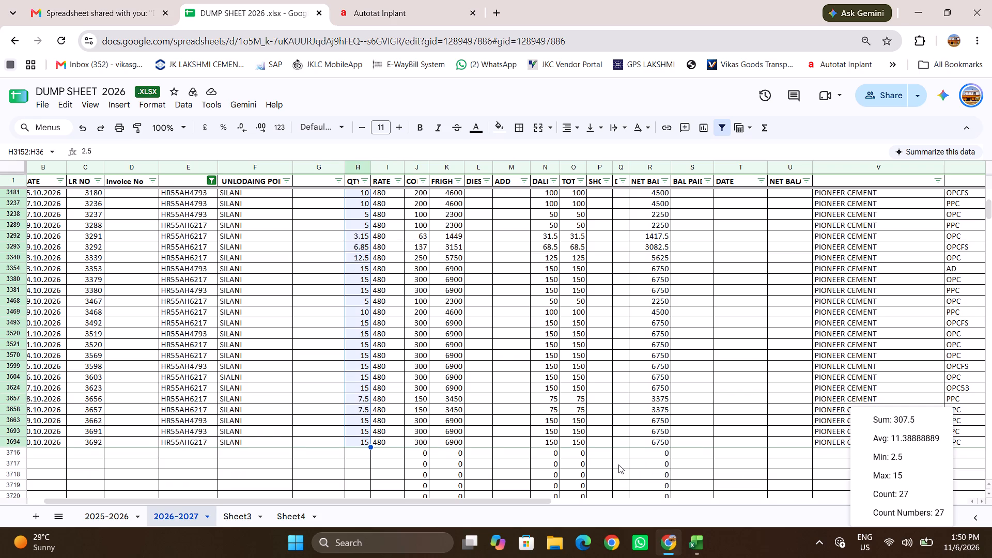
# Compare the vehicles' October trips between the Oct'26 workbook and DUMP SHEET 2026 row by row, looking for any LR number or quantity mismatch.
pyautogui.hotkey('alt', 'Tab')
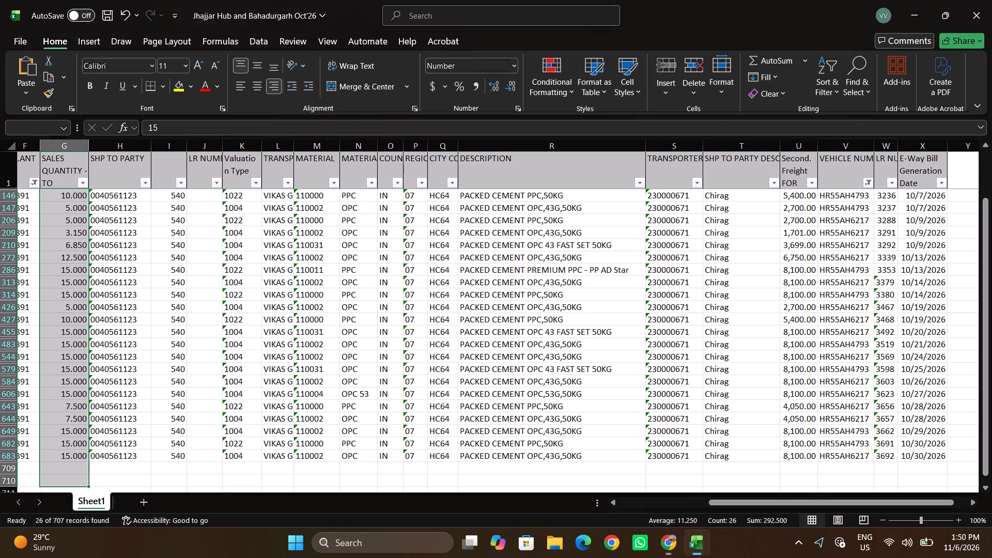
pyautogui.hotkey('alt', 'Tab')
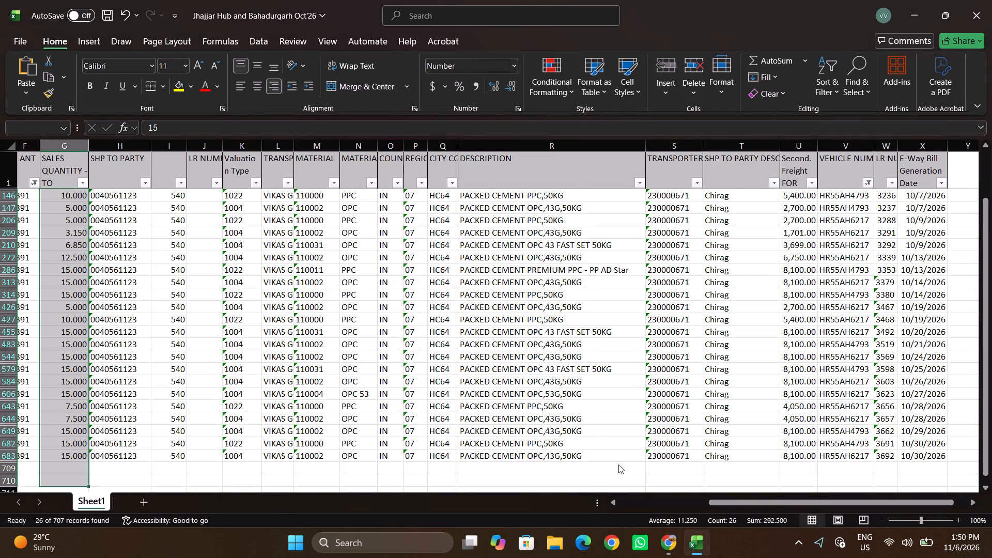
pyautogui.hotkey('alt', 'Tab')
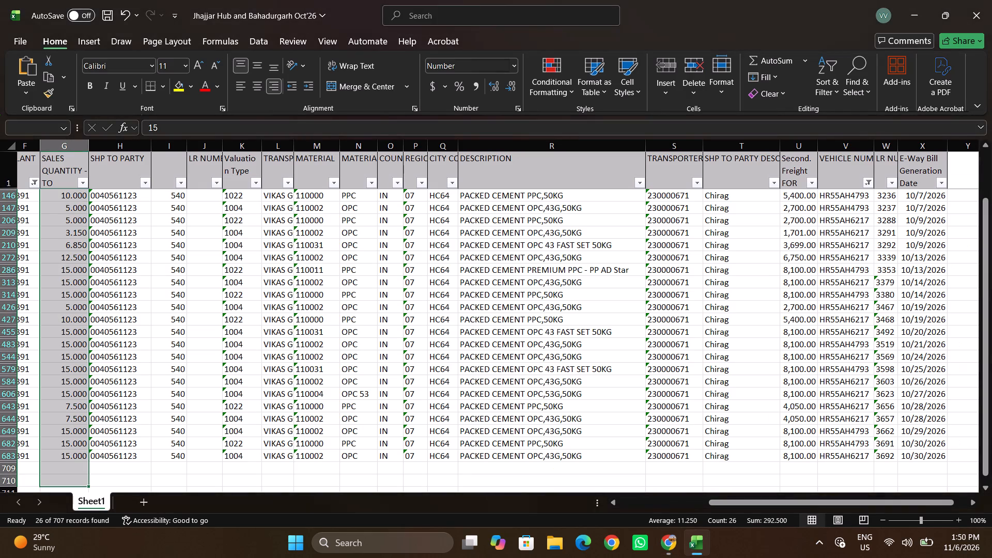
pyautogui.hotkey('alt', 'Tab')
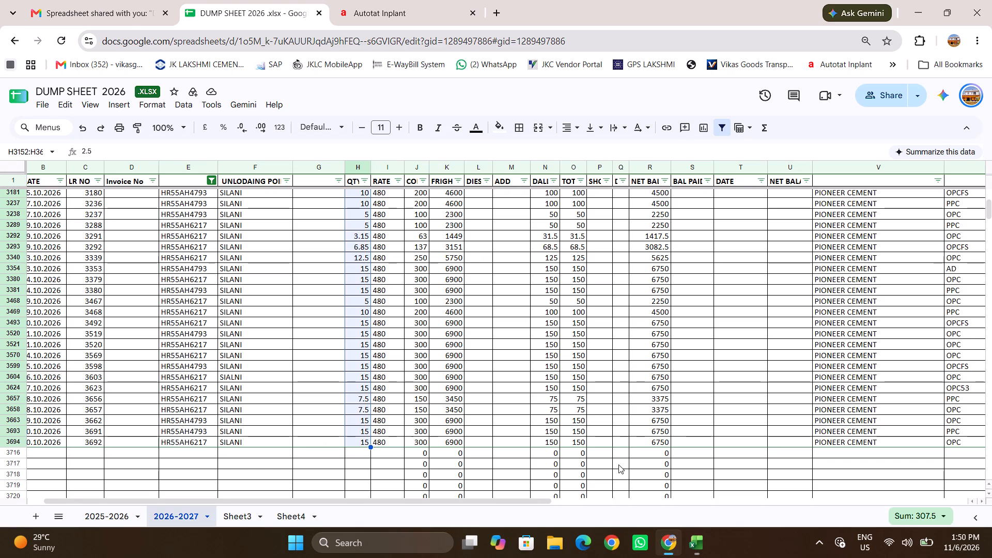
pyautogui.hotkey('alt', 'Tab')
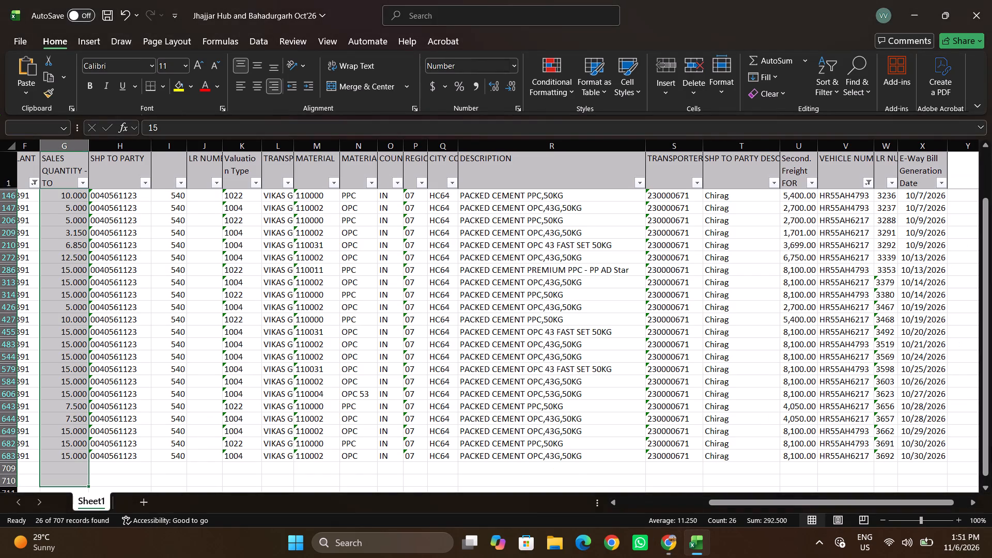
pyautogui.hotkey('alt', 'Tab')
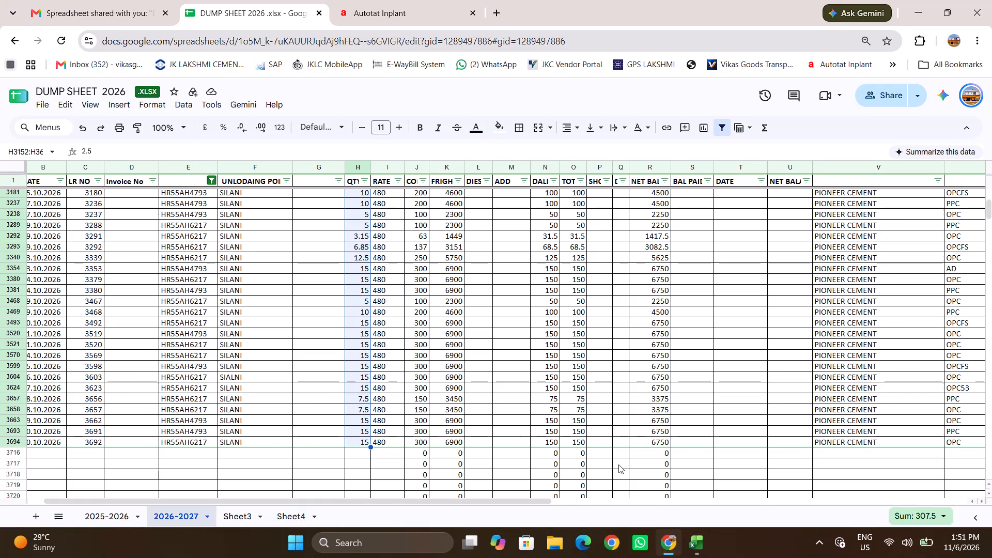
pyautogui.hotkey('alt', 'Tab')
pyautogui.hotkey('alt', 'Tab')
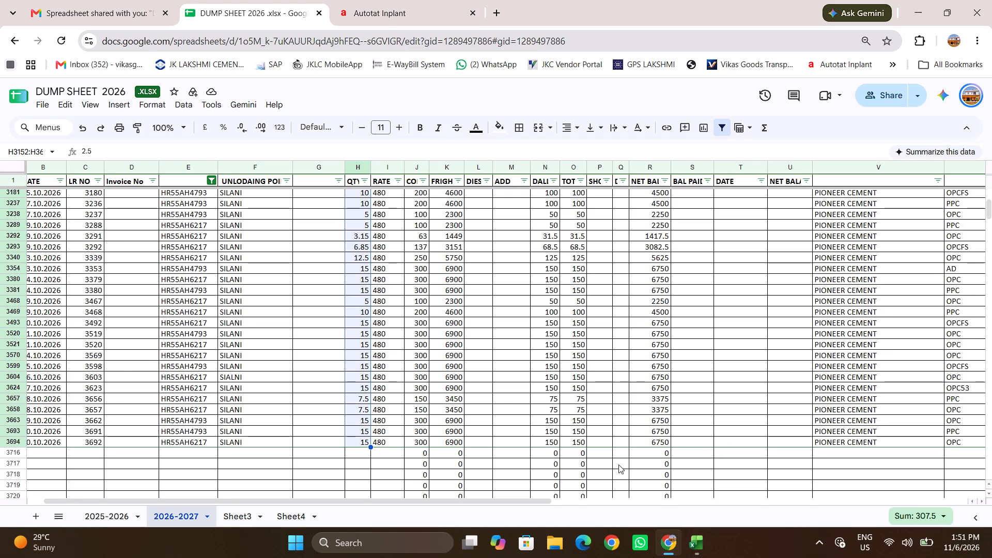
pyautogui.hotkey('alt', 'Tab')
pyautogui.hotkey('alt', 'Tab')
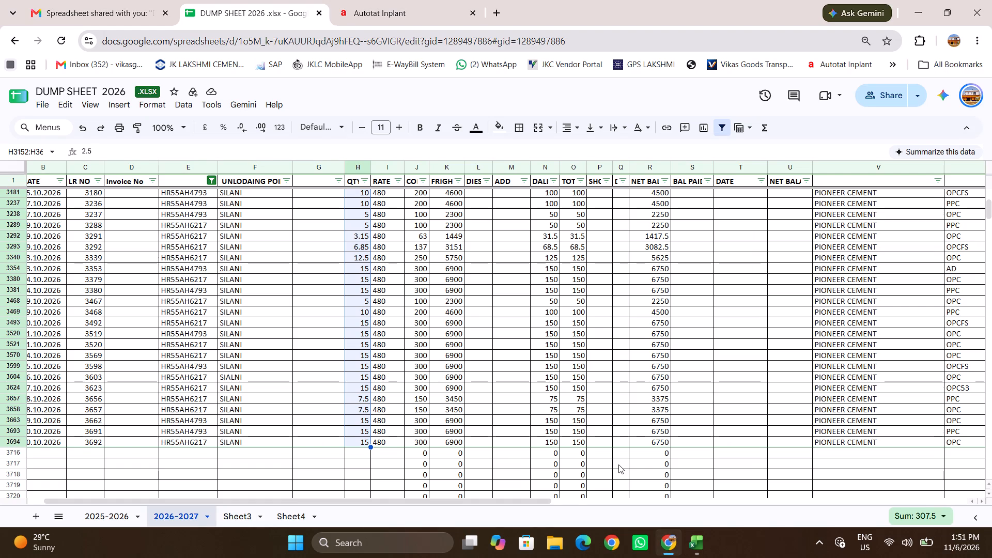
pyautogui.hotkey('alt', 'Tab')
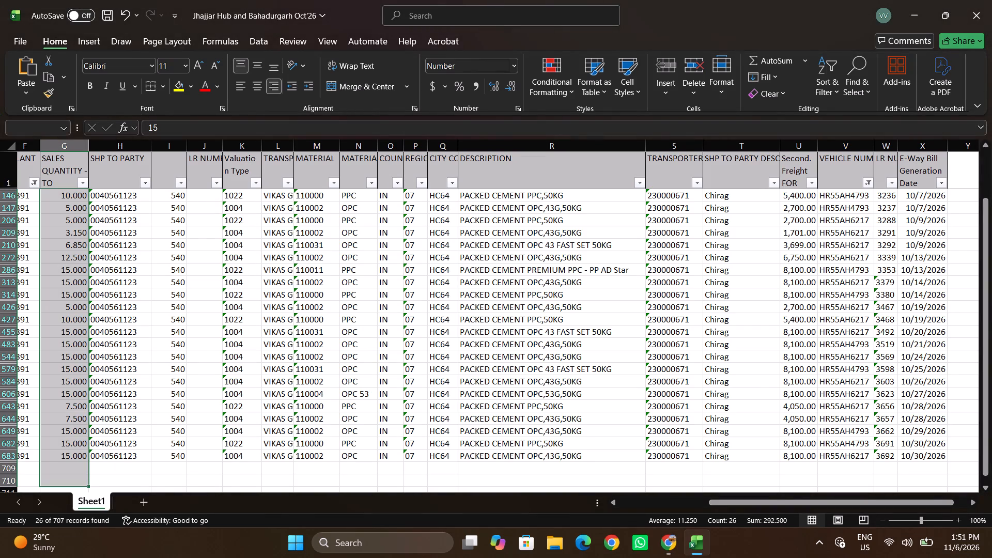
pyautogui.hotkey('alt', 'Tab')
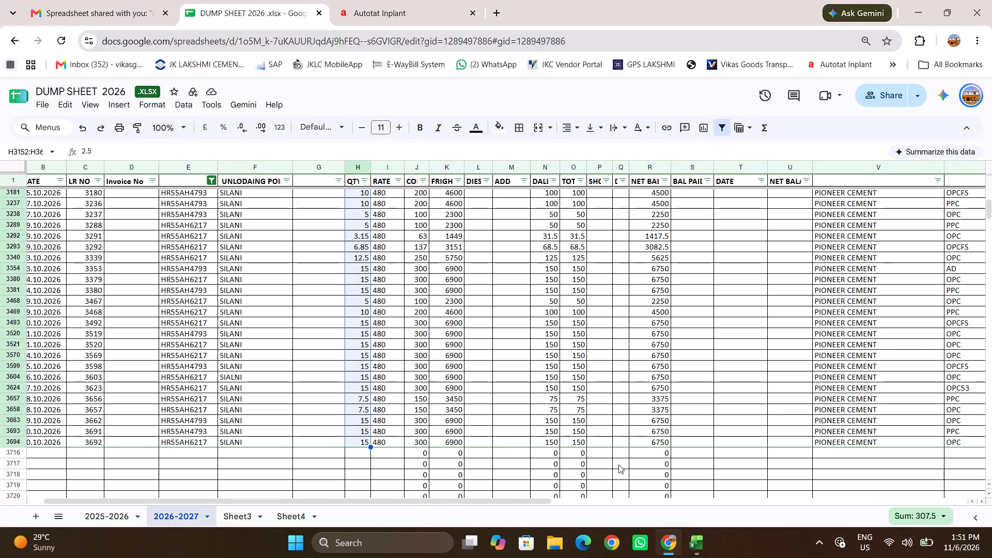
# In the Oct'26 workbook, reset the VEHICLE NUMBER filter to show all vehicles.
pyautogui.hotkey('alt', 'Tab')
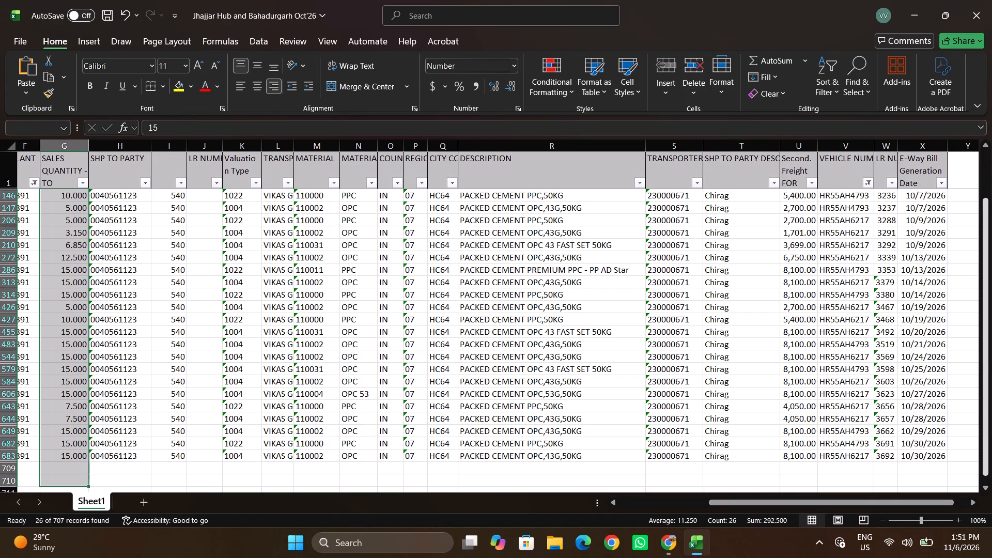
pyautogui.click(872, 184)
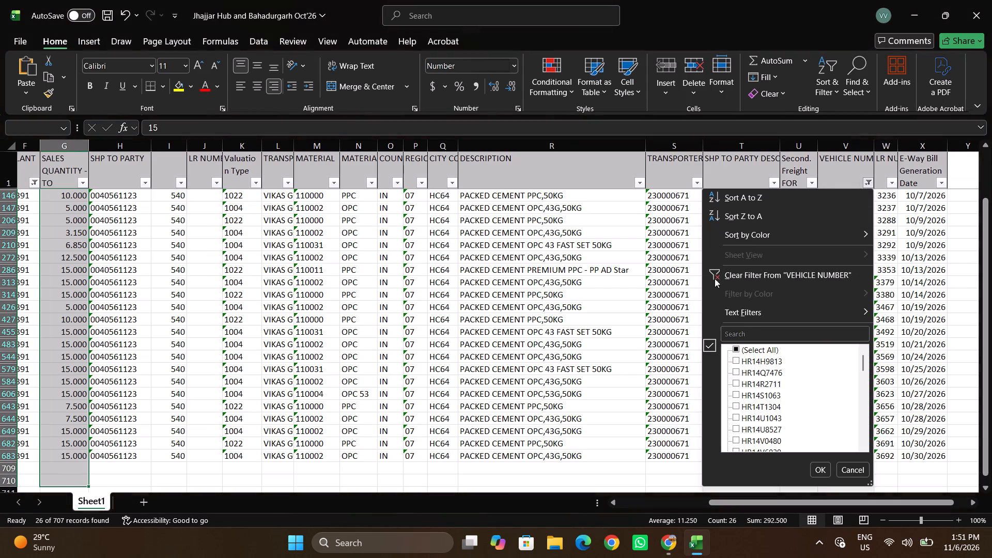
pyautogui.click(754, 348)
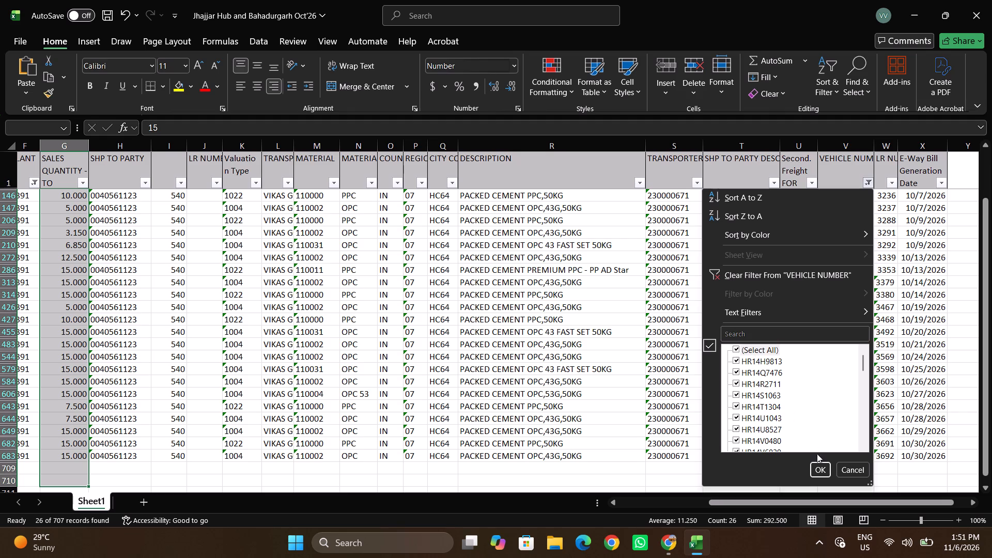
pyautogui.click(820, 466)
# Locate the 10/21/2026 trip with LR number 3520 in the workbook and select its LR number.
pyautogui.scroll(-14, 854, 352)
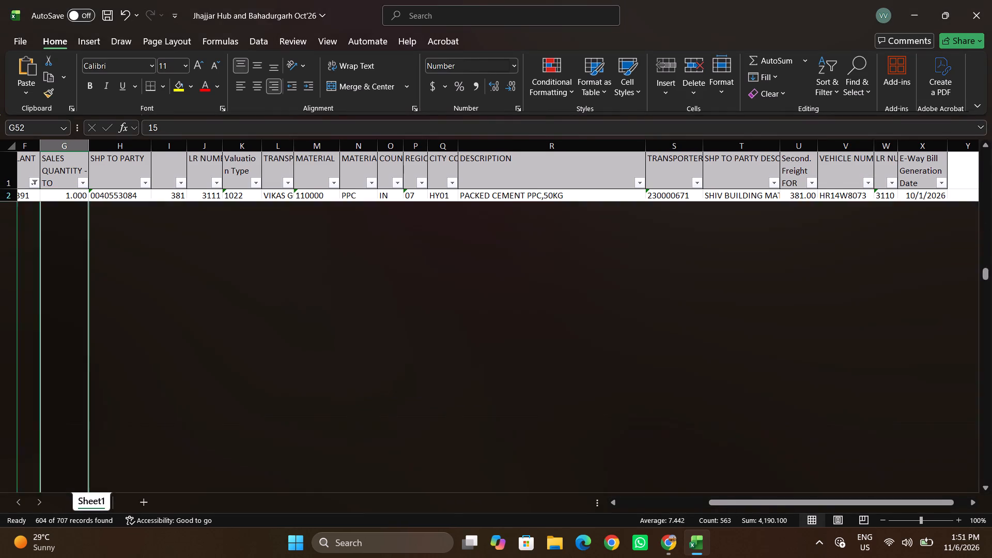
pyautogui.scroll(5, 848, 321)
pyautogui.scroll(-6, 848, 321)
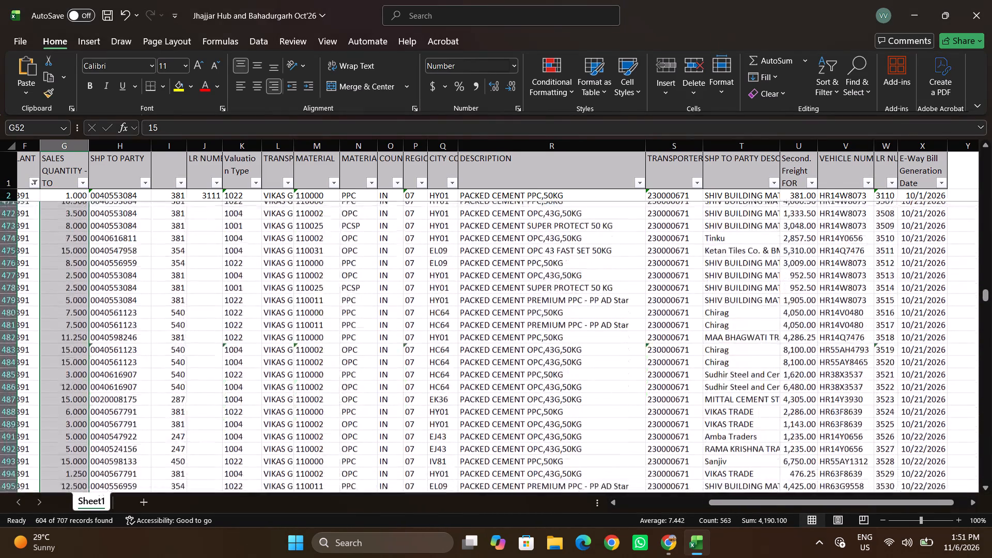
pyautogui.scroll(-1, 848, 321)
pyautogui.click(885, 366)
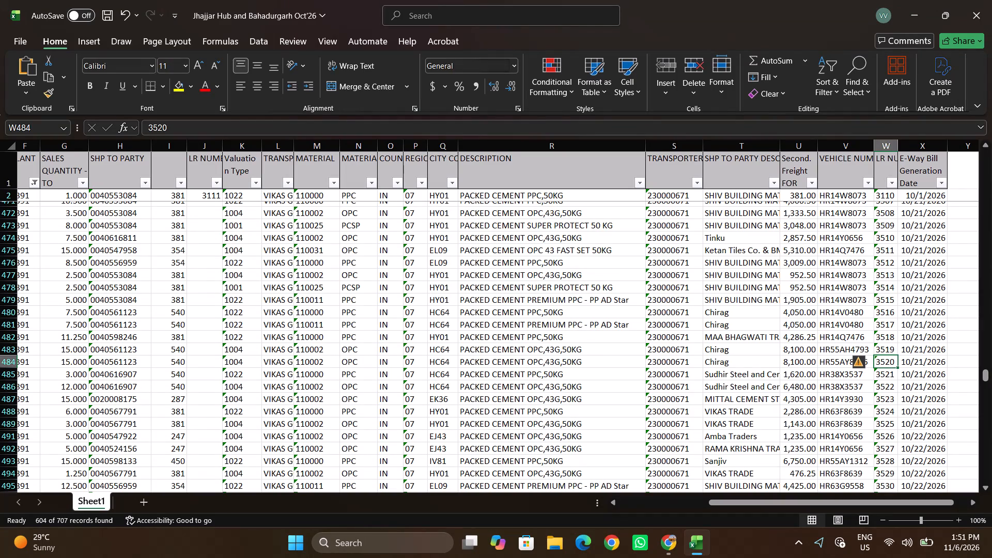
# Examine the LR 3520 trip's full row, from billing date, customer and quantity through to vehicle number and E-Way Bill date.
pyautogui.press('Left')
pyautogui.press('Left')
pyautogui.press('Left')
pyautogui.press('Left')
pyautogui.press('Left')
pyautogui.press('Left')
pyautogui.press('Left')
pyautogui.press('Left')
pyautogui.press('Left')
pyautogui.press('Left')
pyautogui.press('Left')
pyautogui.press('Left')
pyautogui.press('Left')
pyautogui.press('Left')
pyautogui.press('Left')
pyautogui.press('Left')
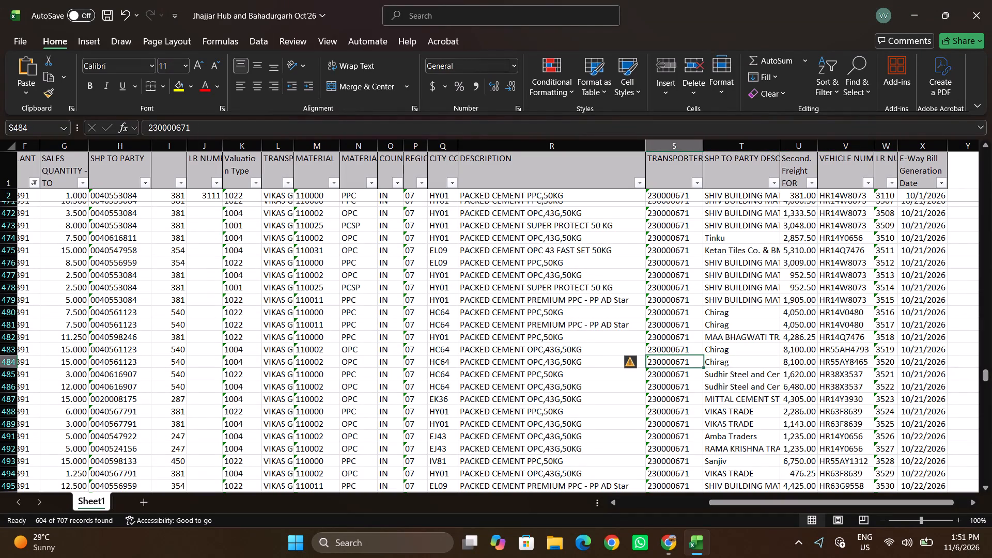
pyautogui.press('Left')
pyautogui.press('Left')
pyautogui.press('Left')
pyautogui.press('Left')
pyautogui.press('Left')
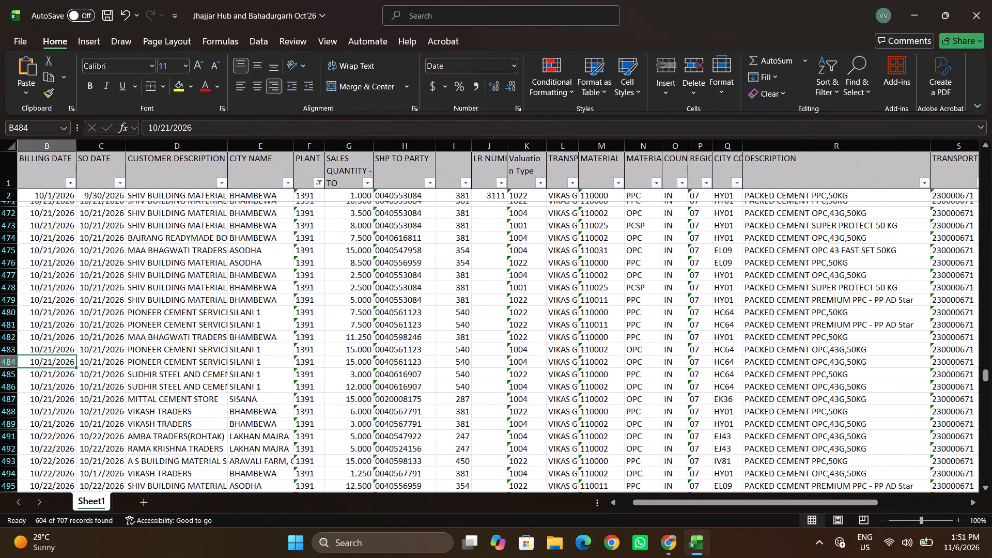
pyautogui.press('Left')
pyautogui.press('Left')
pyautogui.press('Right')
pyautogui.press('Right')
pyautogui.press('Right')
pyautogui.press('Right')
pyautogui.press('Right')
pyautogui.press('Right')
pyautogui.press('Right')
pyautogui.press('Right')
pyautogui.press('Right')
pyautogui.press('Right')
pyautogui.press('Right')
pyautogui.press('Right')
pyautogui.press('Right')
pyautogui.press('Right')
pyautogui.press('Right')
pyautogui.press('Right')
pyautogui.press('Right')
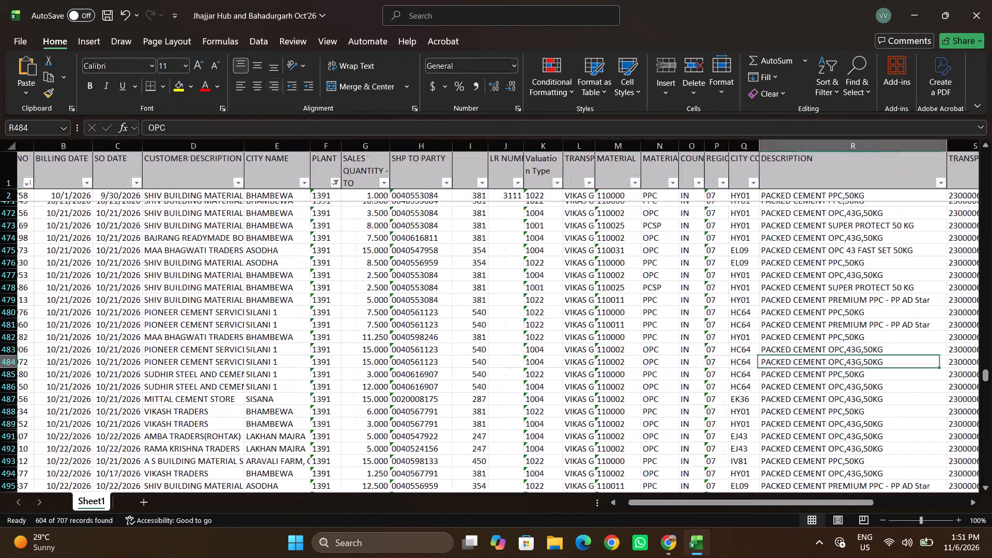
pyautogui.press('Right')
pyautogui.press('Right')
pyautogui.press('Right')
pyautogui.press('Right')
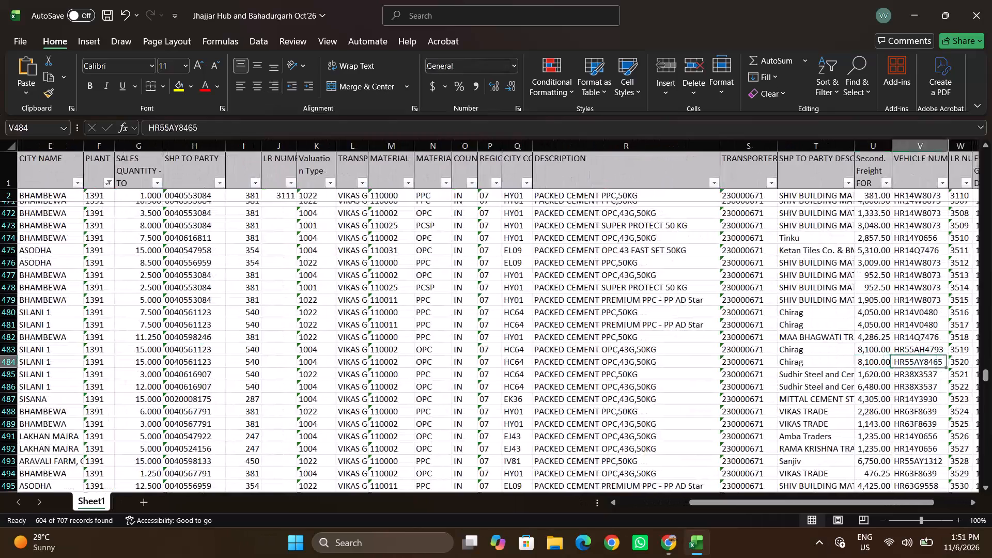
pyautogui.press('Right')
pyautogui.press('Right')
pyautogui.press('Left')
pyautogui.press('Left')
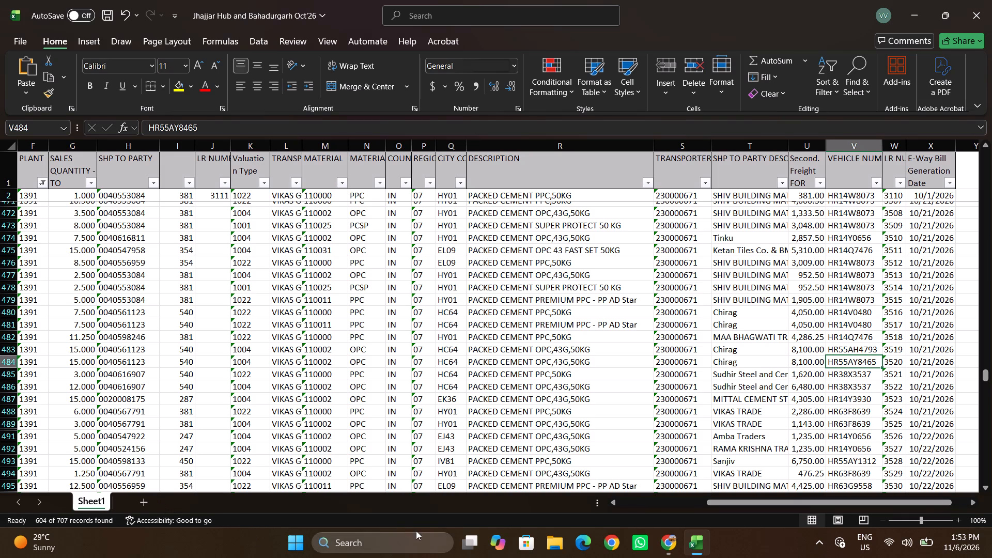
# In DUMP SHEET 2026, look through Sheet4 and Sheet3 for the vehicle and party list and colour legend, and return to 2026-2027.
pyautogui.click(668, 542)
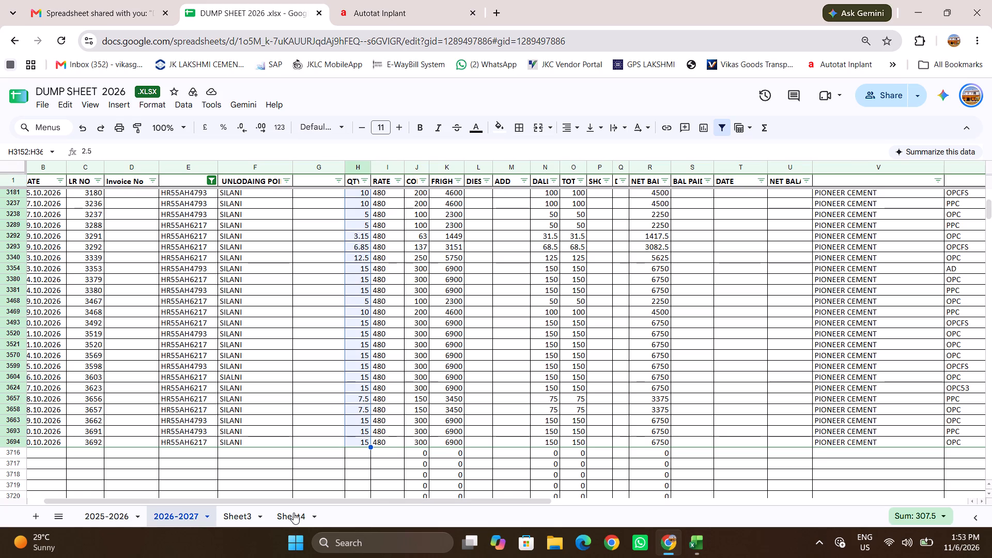
pyautogui.click(293, 513)
pyautogui.click(261, 517)
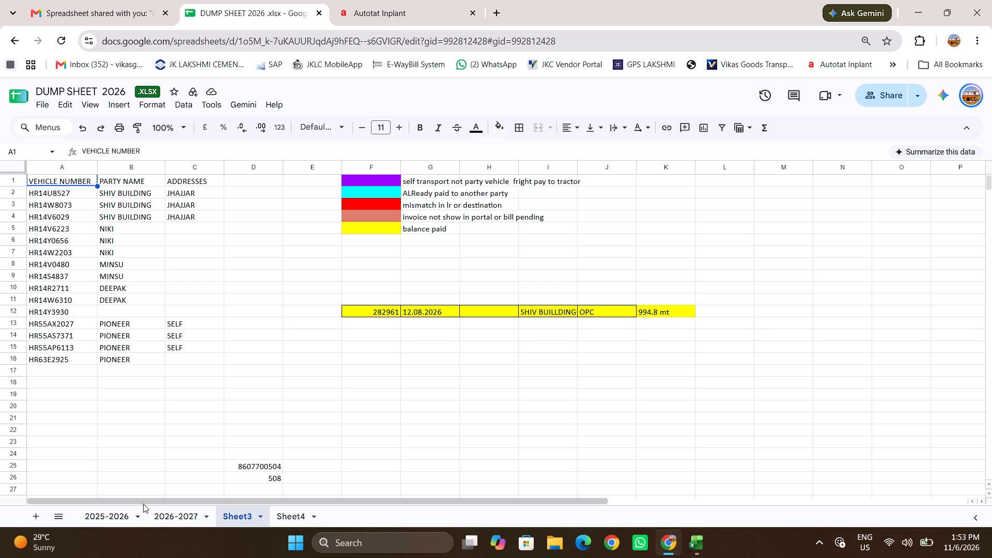
pyautogui.click(168, 513)
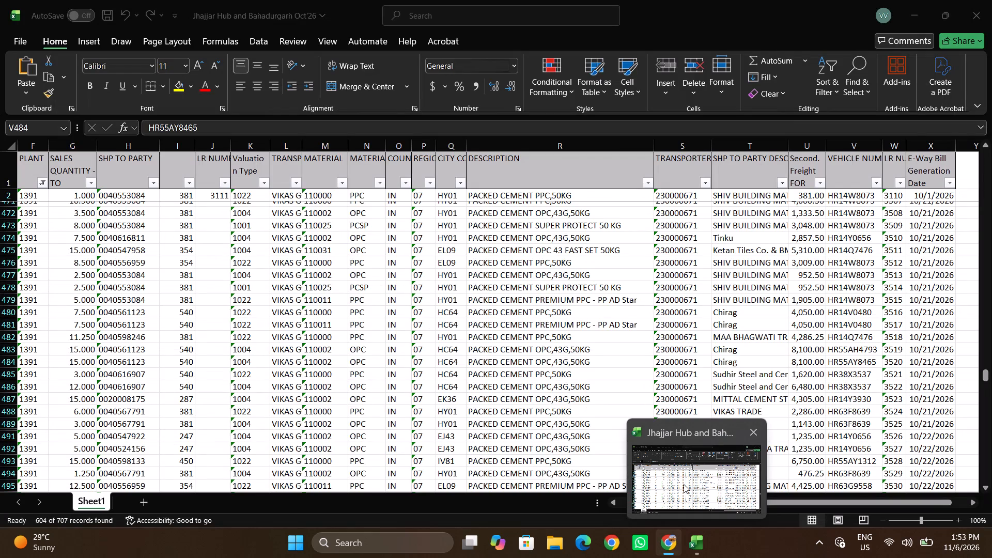
# Switch to the Oct'26 workbook and recheck the LR 3520 trip's billing date, customer, city, quantity and ship-to party against its vehicle number.
pyautogui.click(684, 484)
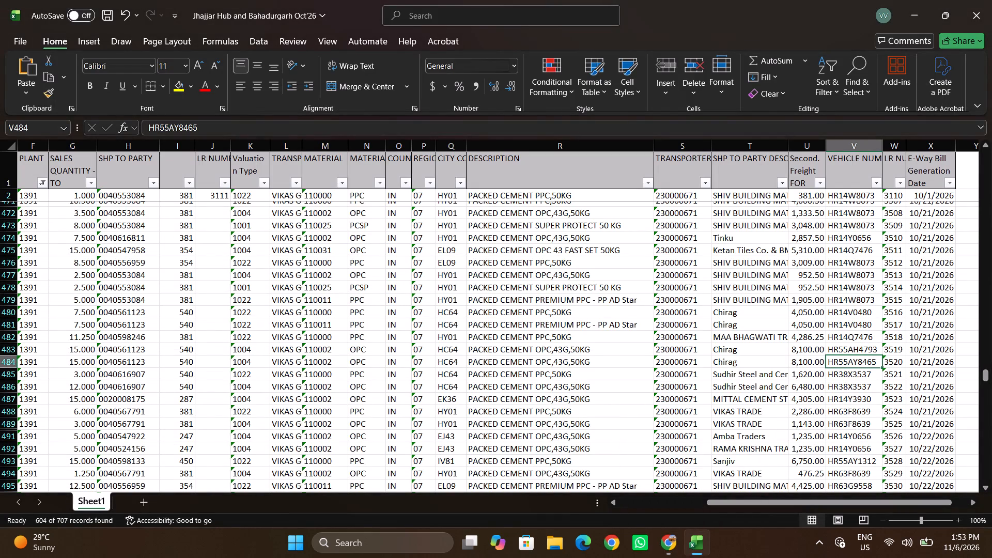
pyautogui.hscroll(1, 661, 425)
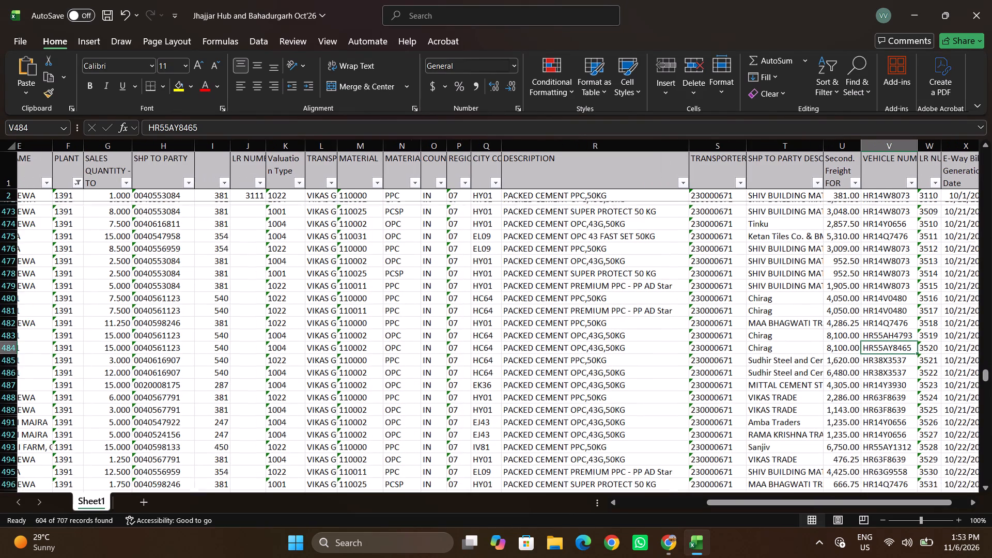
pyautogui.hscroll(2, 661, 425)
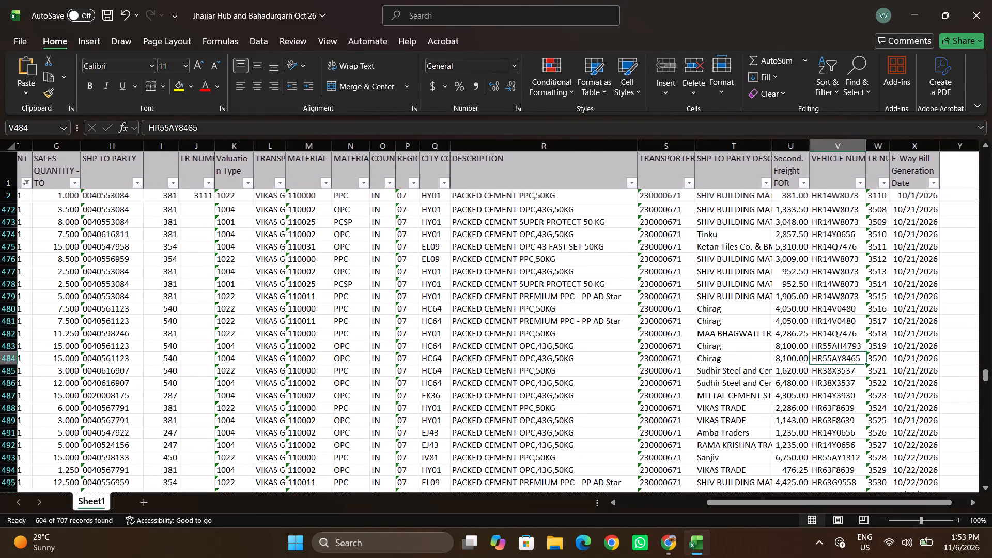
pyautogui.hscroll(1, 661, 425)
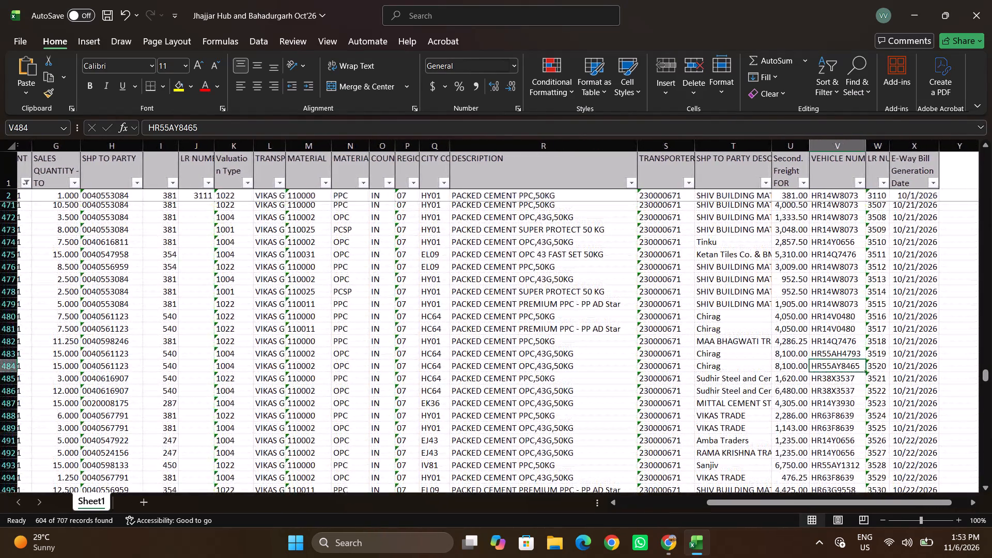
pyautogui.hscroll(1, 661, 425)
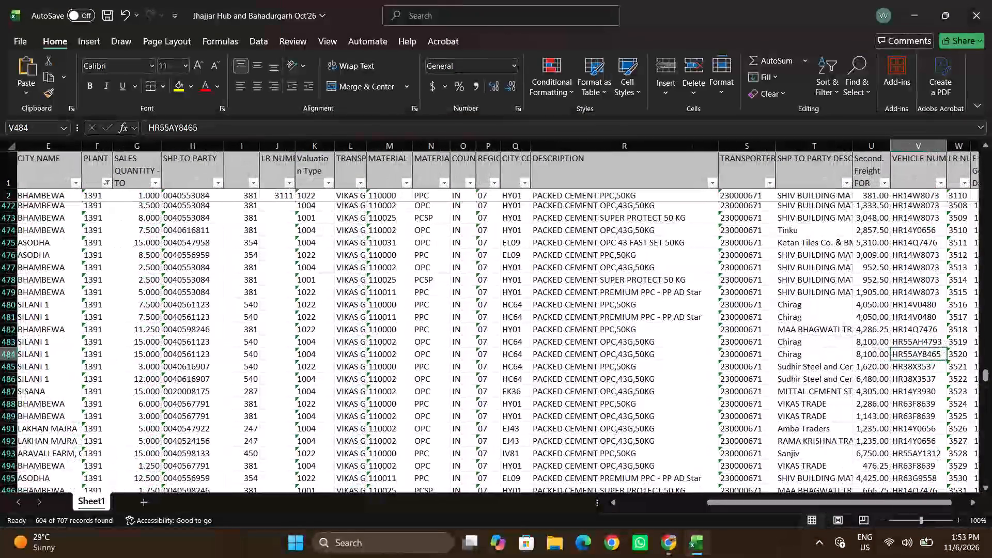
pyautogui.hscroll(1, 661, 425)
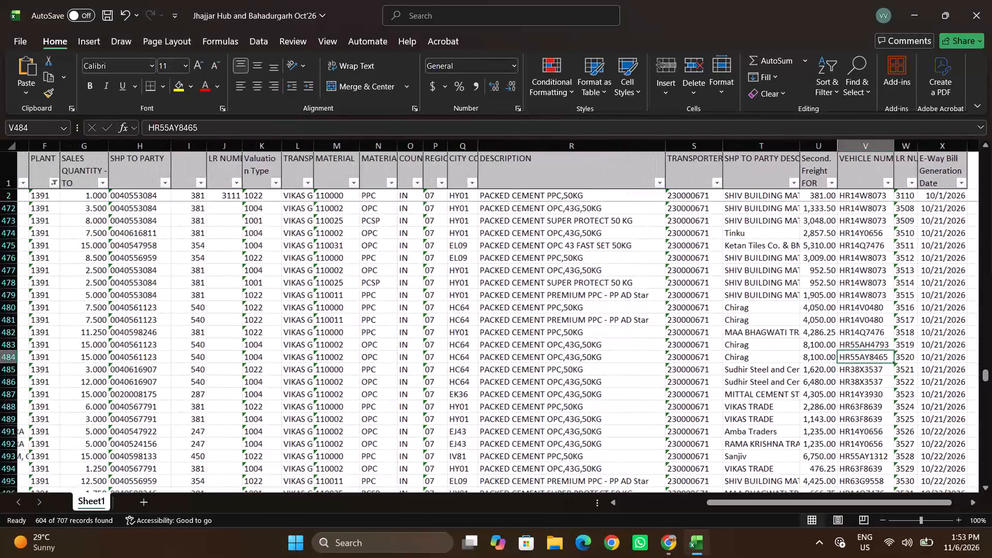
pyautogui.hscroll(3, 661, 425)
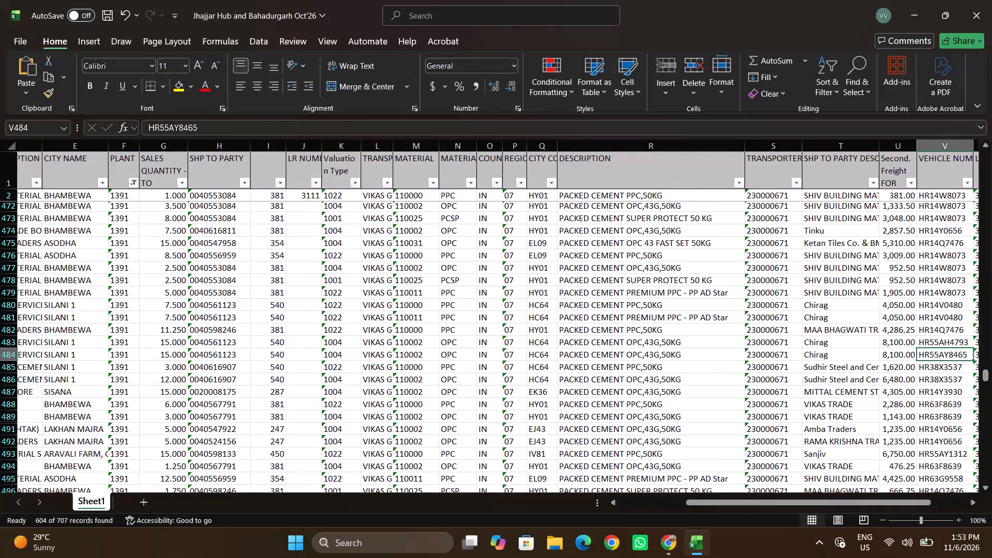
pyautogui.hscroll(3, 671, 425)
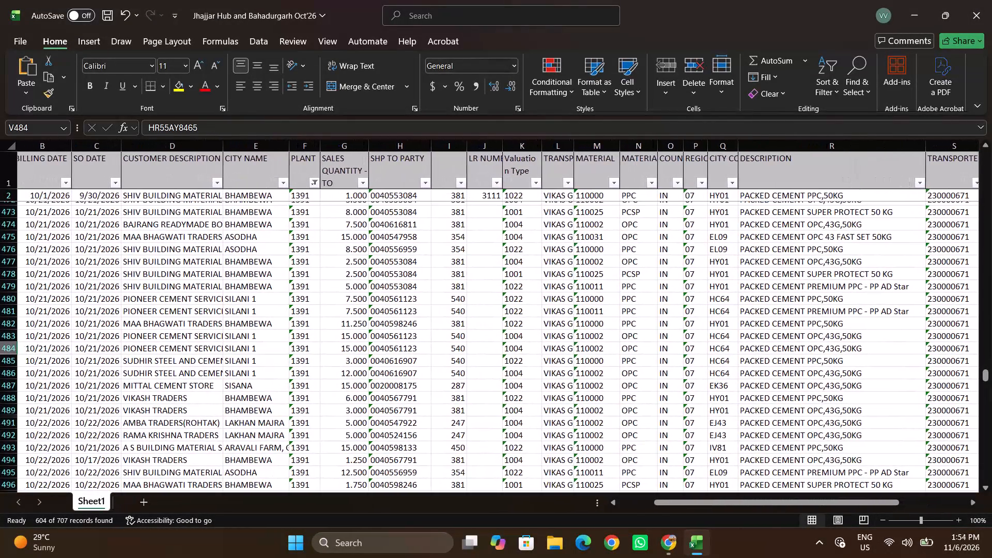
pyautogui.hscroll(-2, 671, 425)
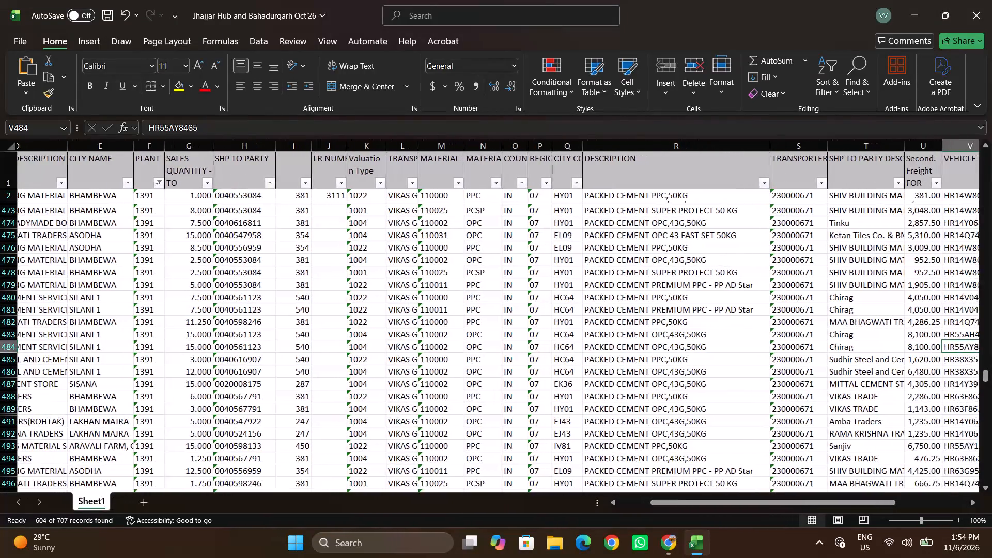
pyautogui.hscroll(-2, 671, 425)
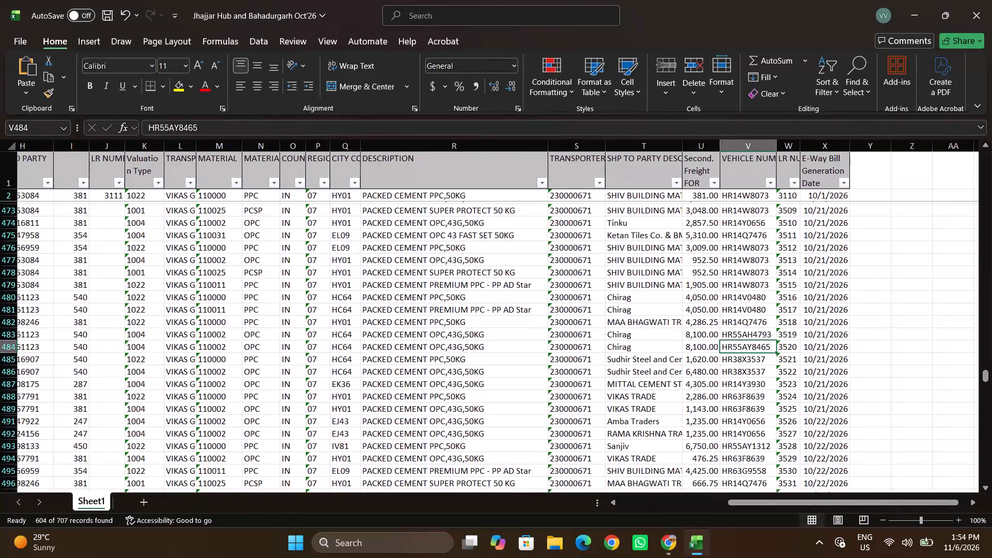
pyautogui.hscroll(3, 671, 425)
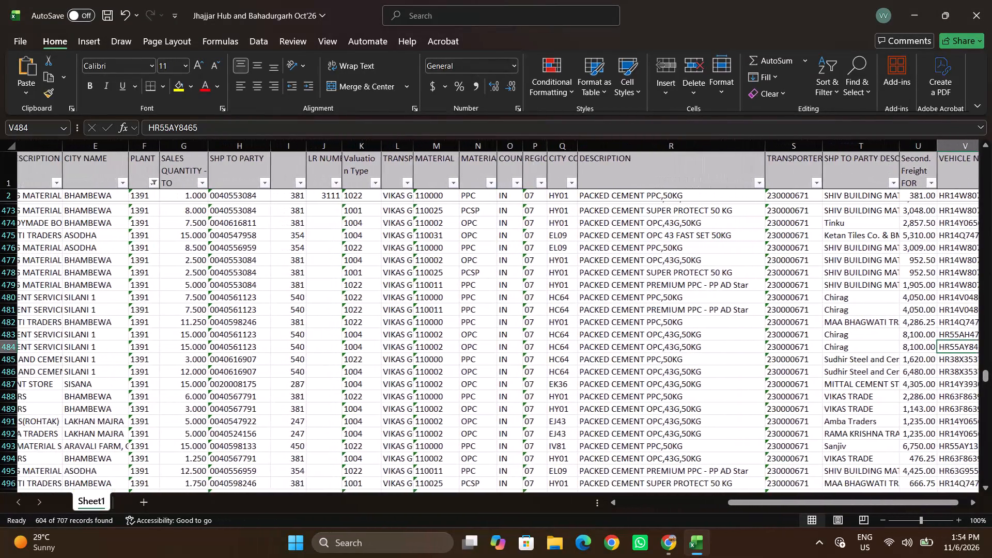
pyautogui.hscroll(3, 671, 425)
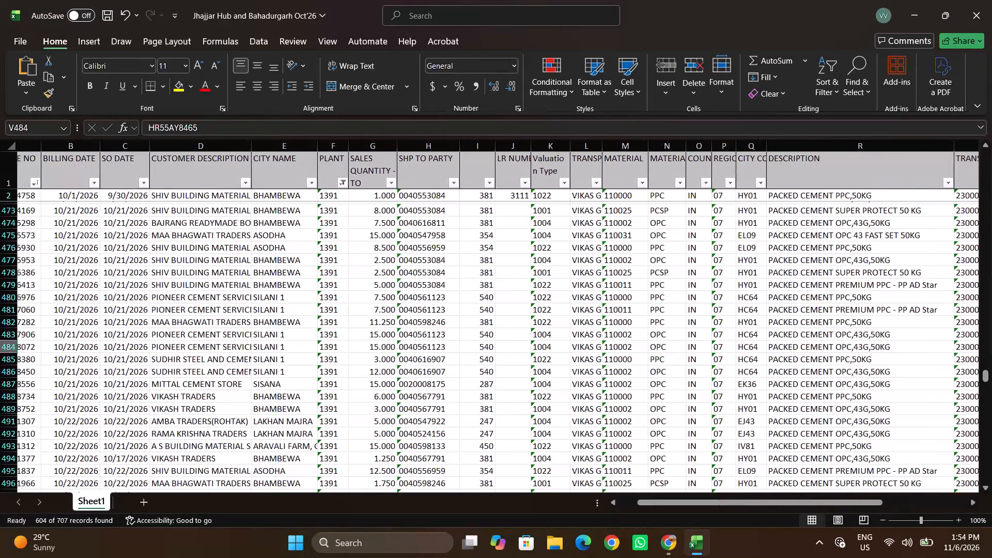
# Examine the material, ship-to party description, second freight, vehicle number, LR number and E-Way Bill date of the LR 3520 trip and neighbouring rows.
pyautogui.hscroll(-3, 671, 425)
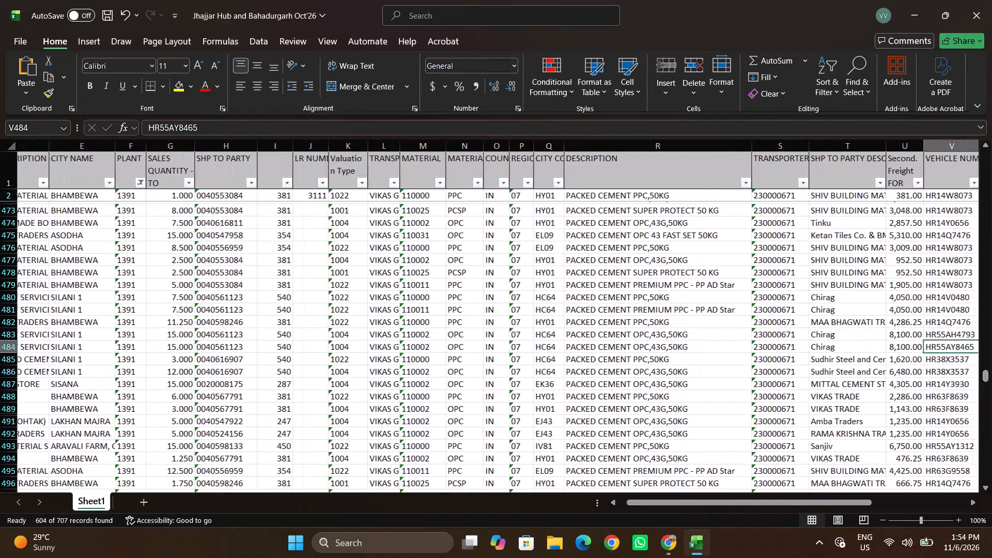
pyautogui.hscroll(-4, 671, 425)
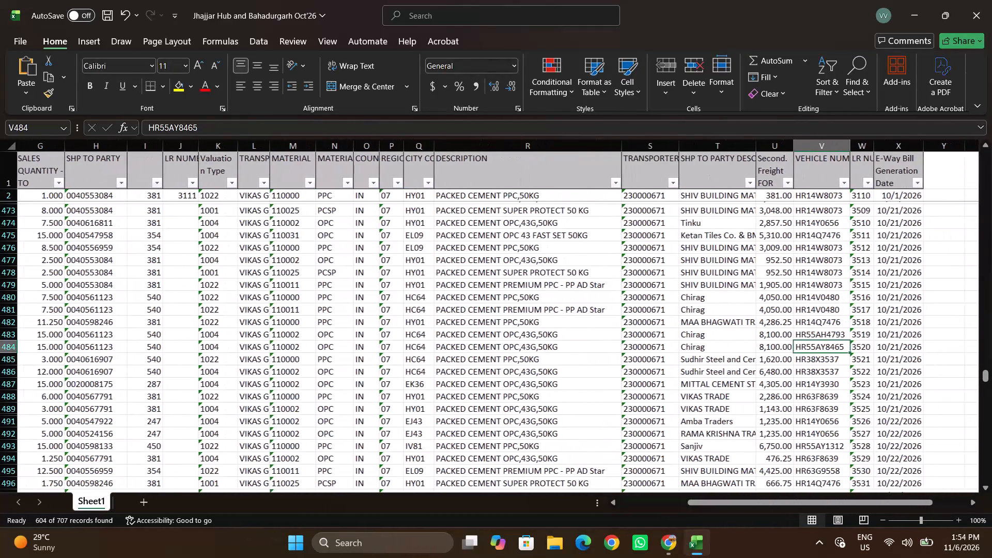
pyautogui.hscroll(-4, 671, 425)
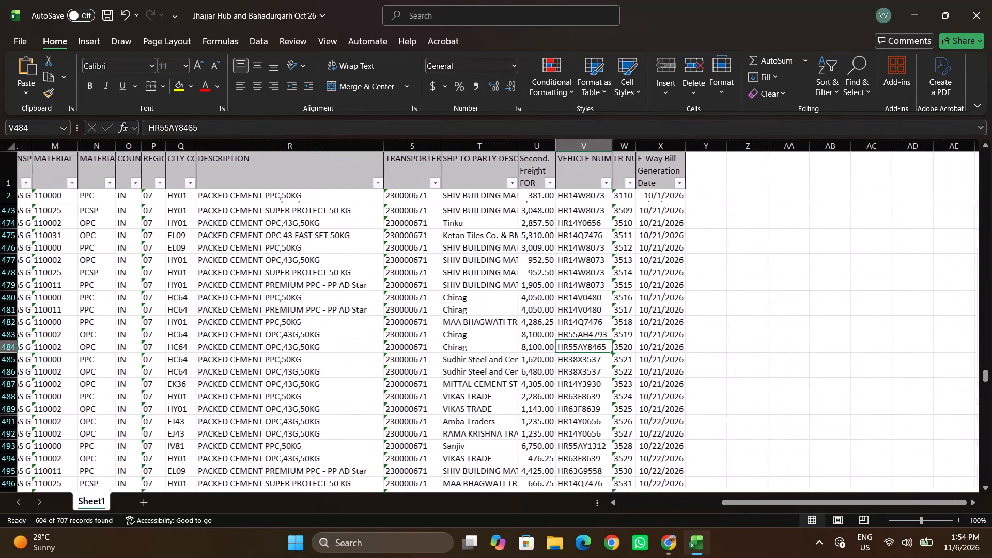
pyautogui.hscroll(2, 671, 425)
pyautogui.hscroll(-2, 671, 425)
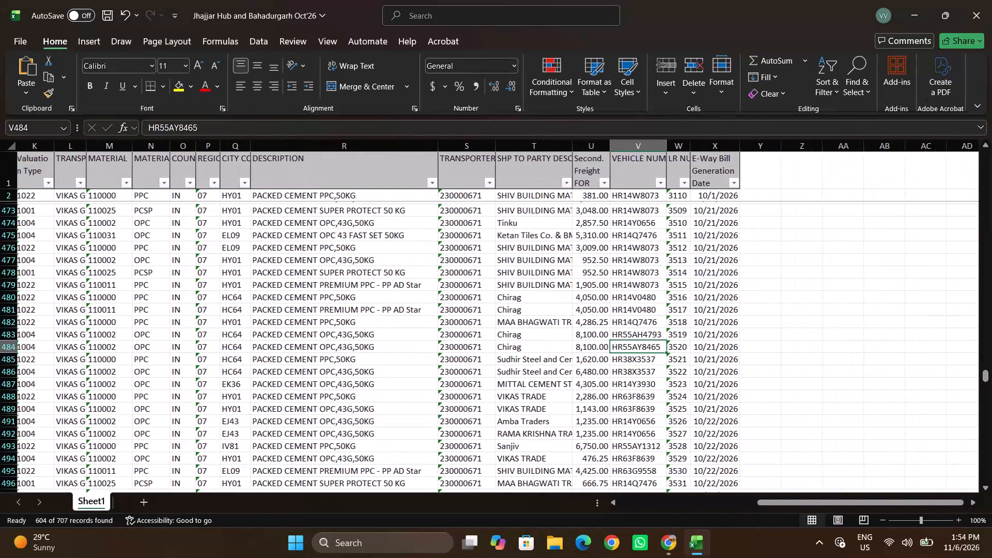
pyautogui.hscroll(3, 671, 425)
pyautogui.hscroll(-2, 671, 425)
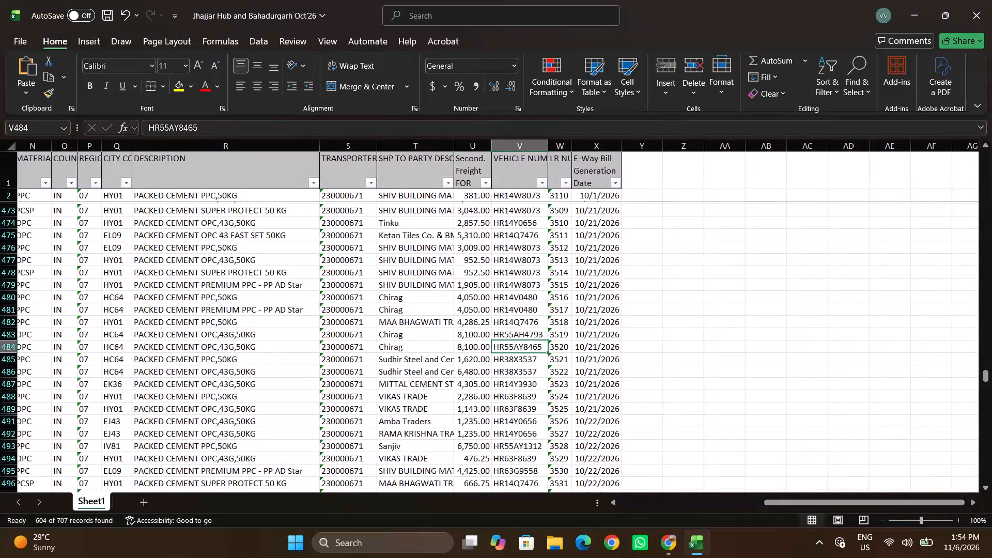
pyautogui.hscroll(1, 671, 425)
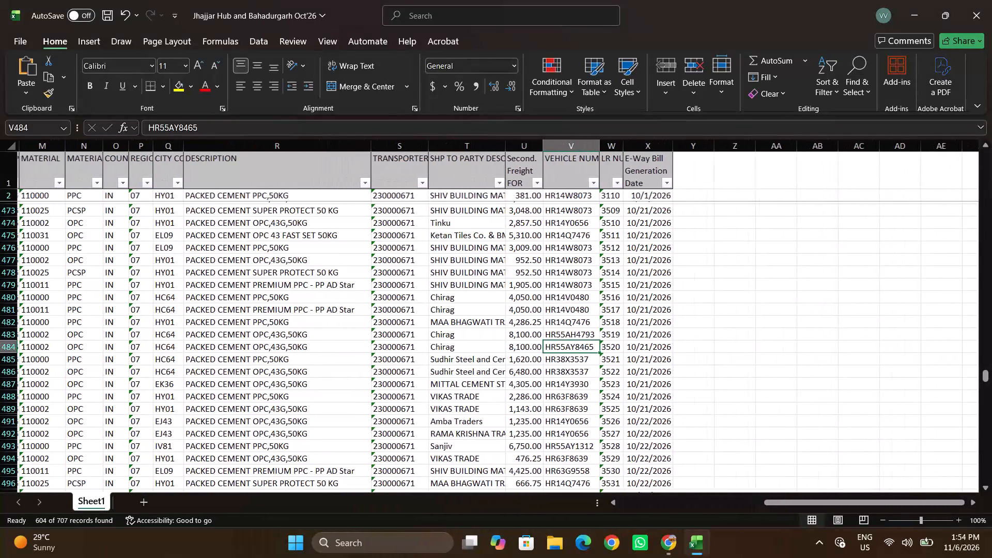
pyautogui.hscroll(1, 671, 425)
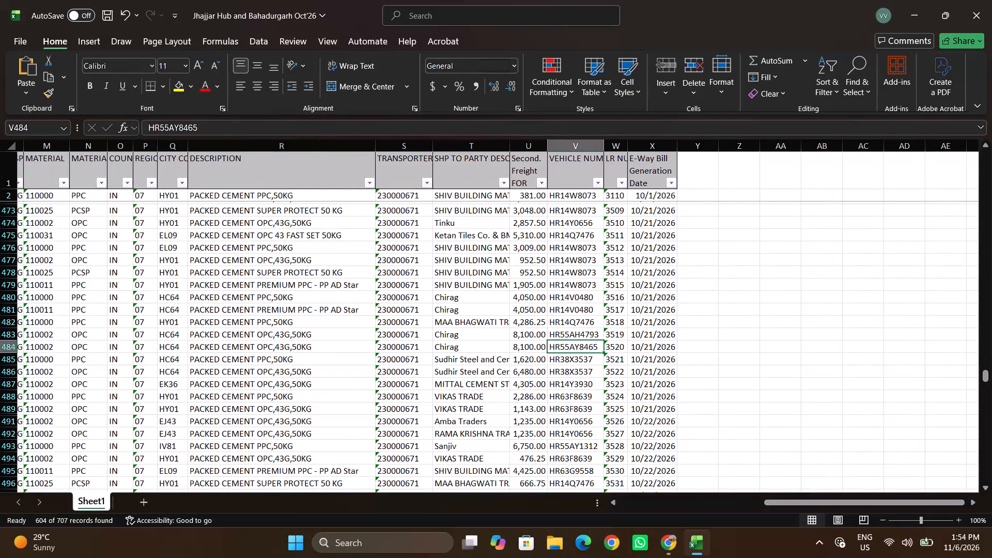
pyautogui.hscroll(2, 671, 425)
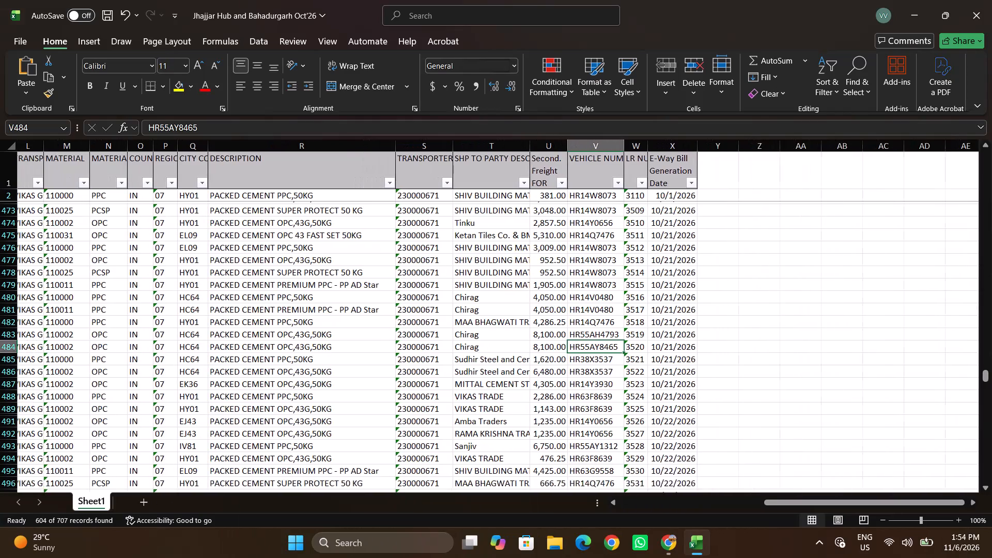
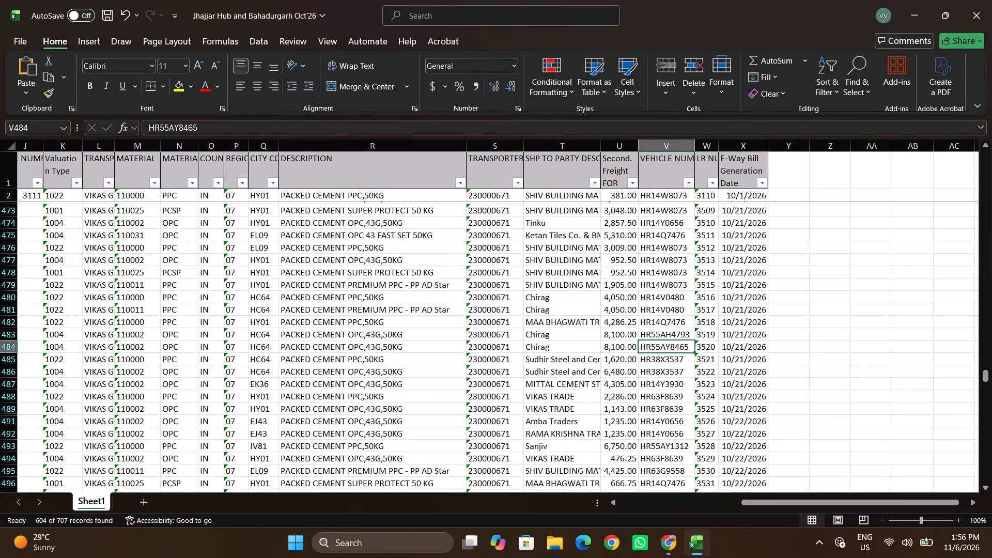
pyautogui.click(686, 182)
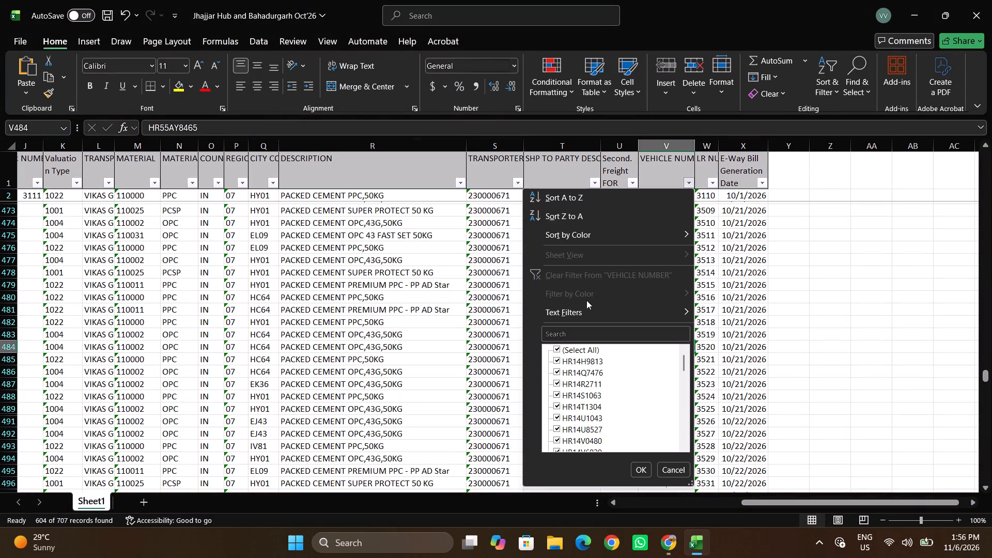
pyautogui.click(557, 335)
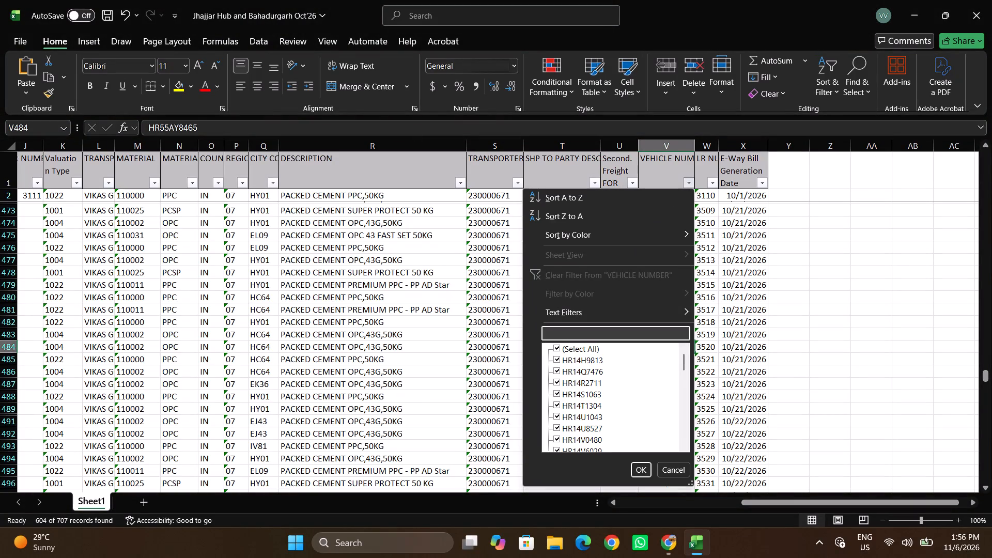
pyautogui.write('8465')
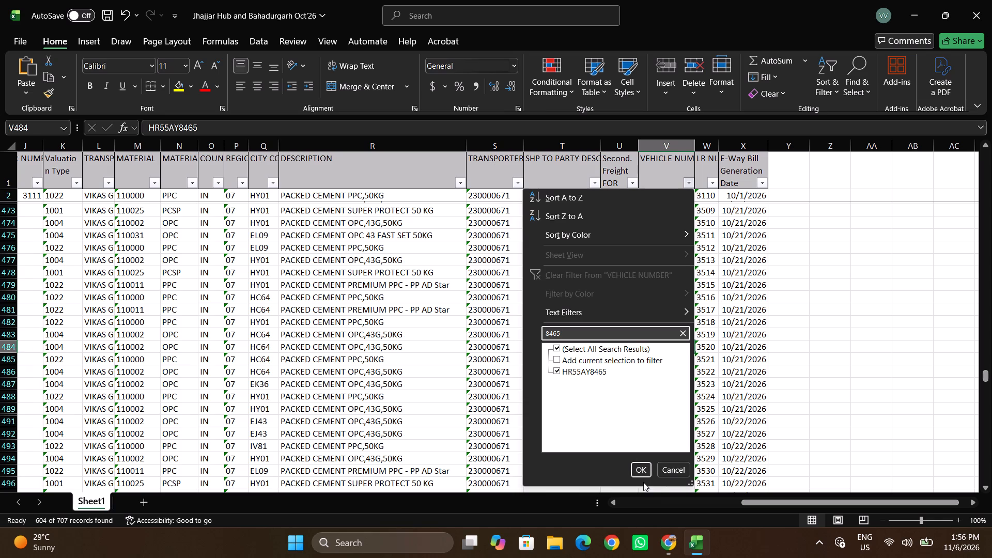
pyautogui.click(643, 471)
pyautogui.scroll(1, 624, 366)
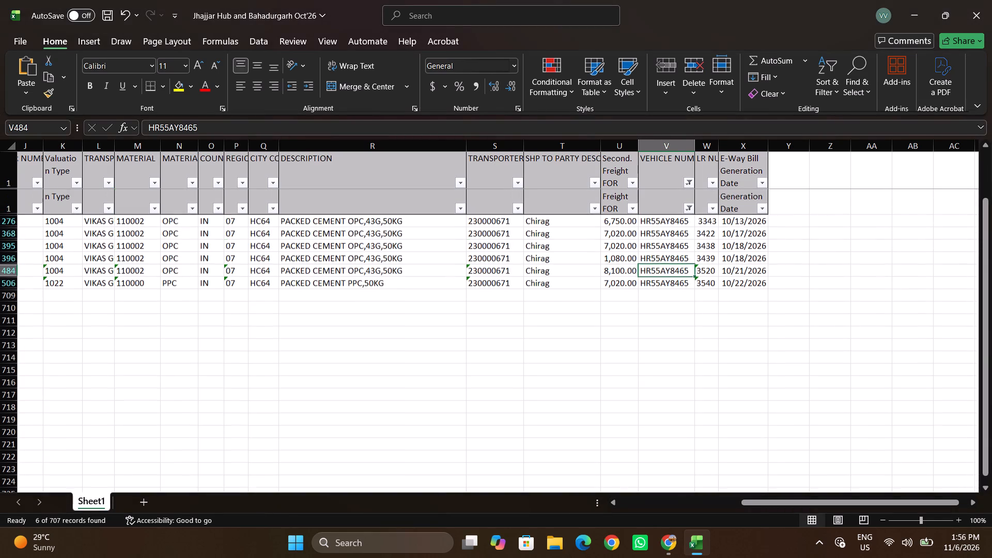
pyautogui.scroll(2, 624, 366)
pyautogui.hscroll(5, 624, 366)
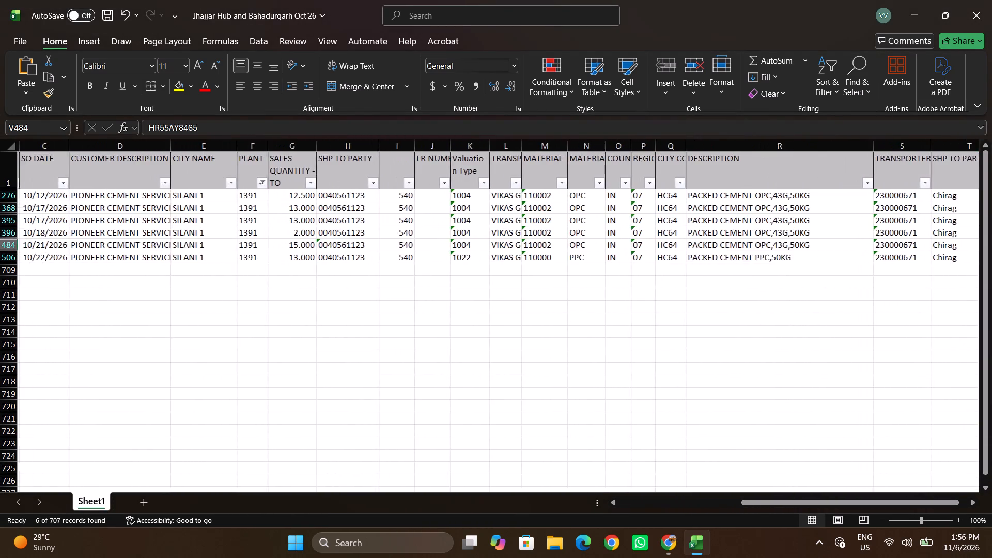
pyautogui.hscroll(3, 624, 366)
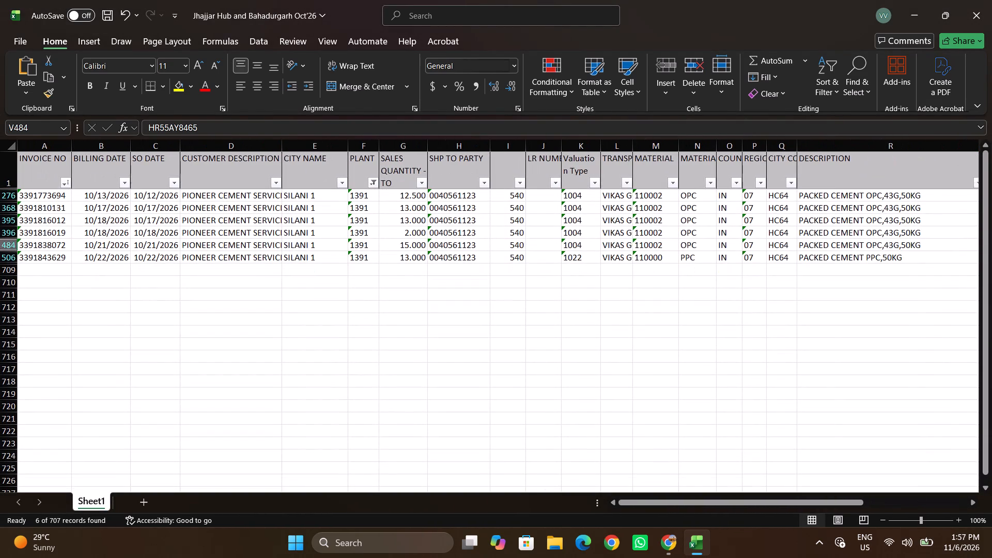
pyautogui.hscroll(-2, 624, 366)
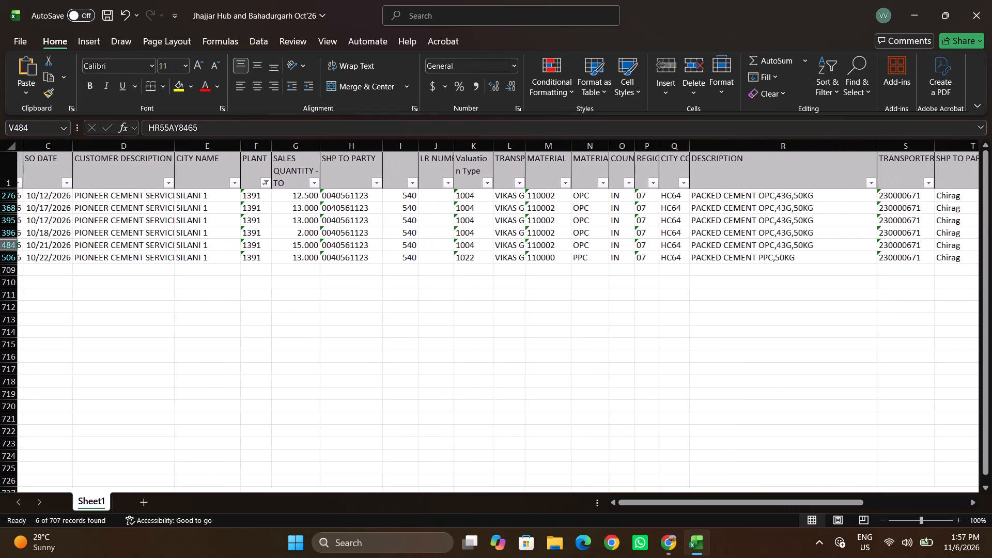
pyautogui.hscroll(-3, 624, 366)
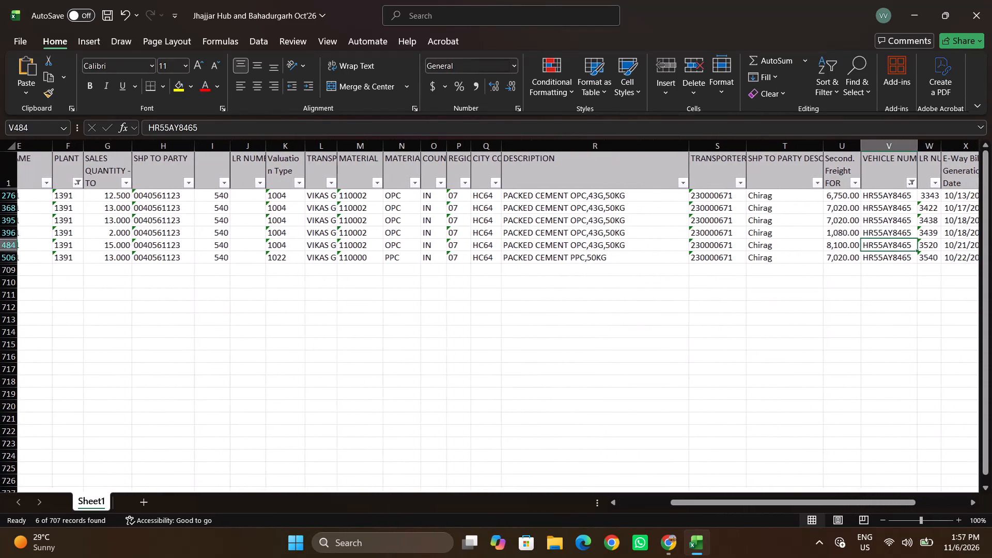
pyautogui.hscroll(-1, 612, 364)
pyautogui.hscroll(4, 612, 364)
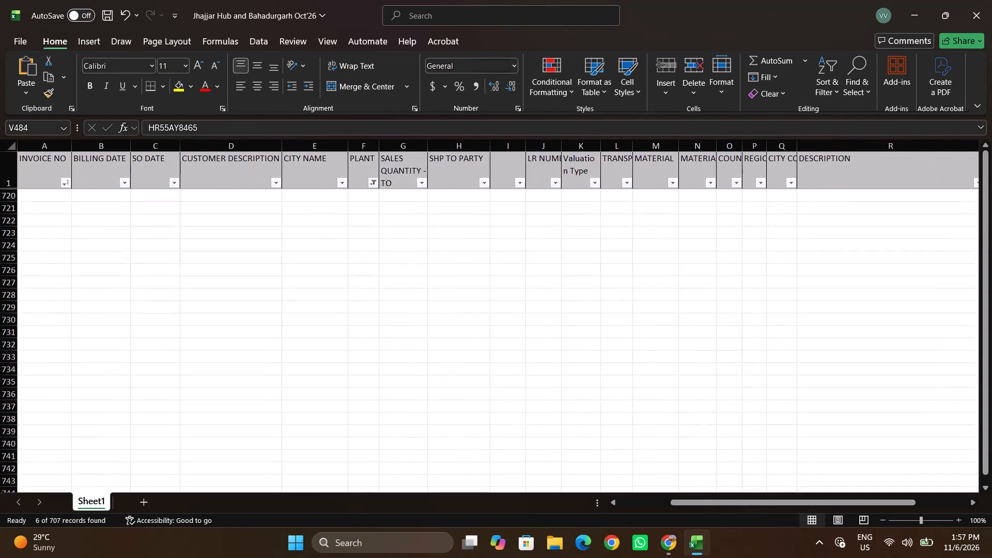
pyautogui.scroll(2, 612, 364)
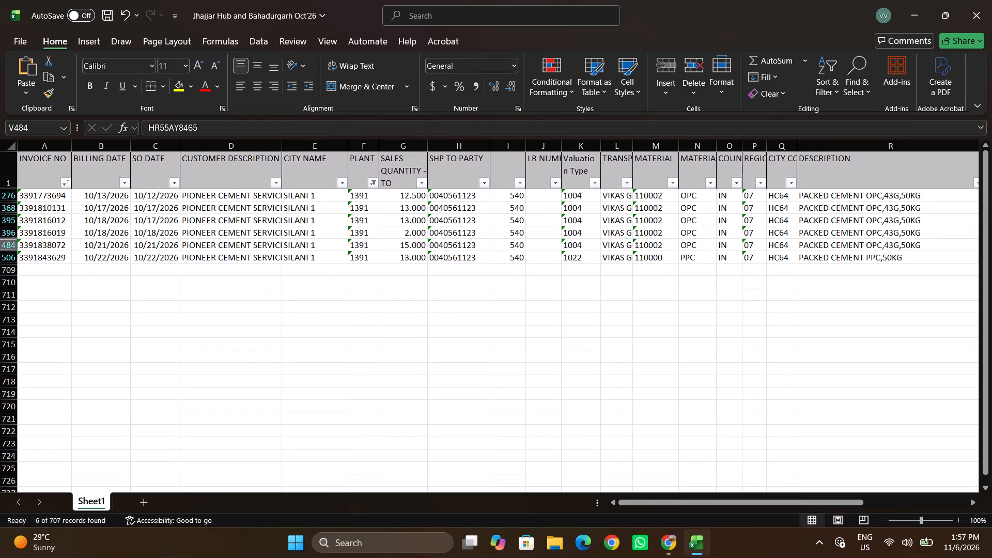
pyautogui.hscroll(-5, 612, 364)
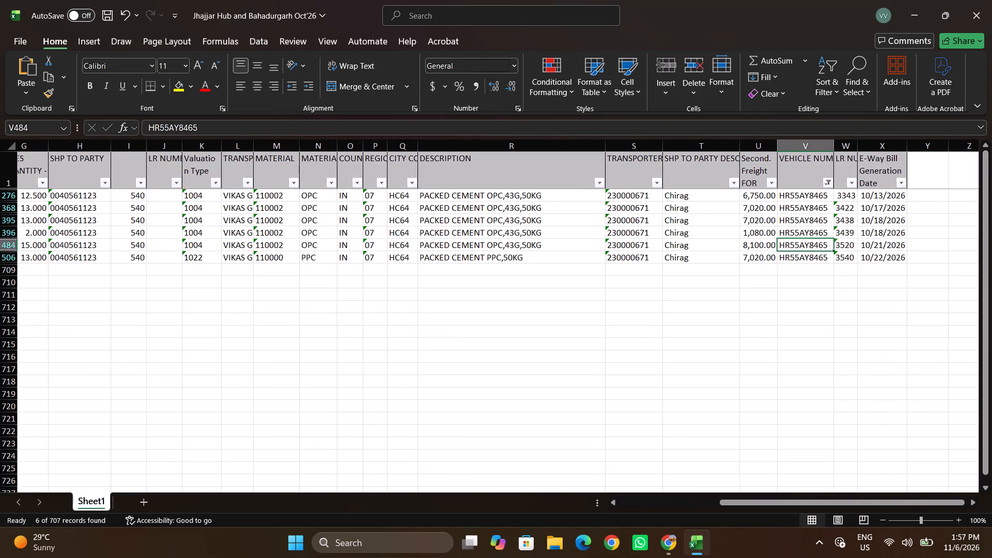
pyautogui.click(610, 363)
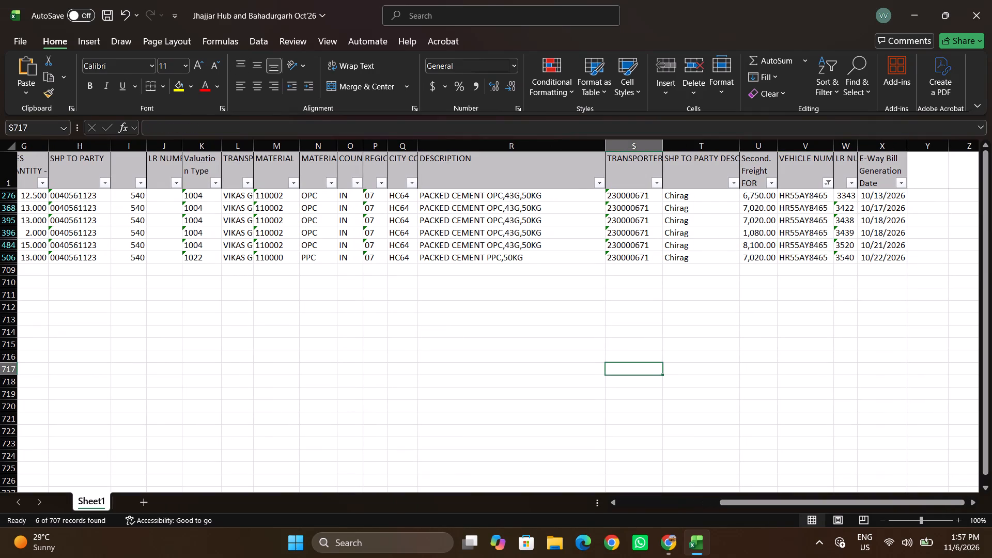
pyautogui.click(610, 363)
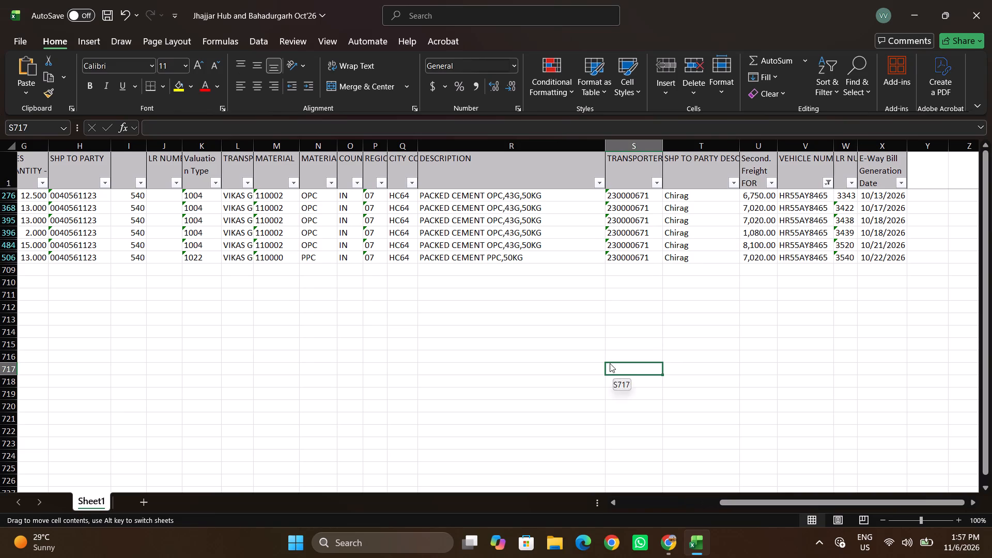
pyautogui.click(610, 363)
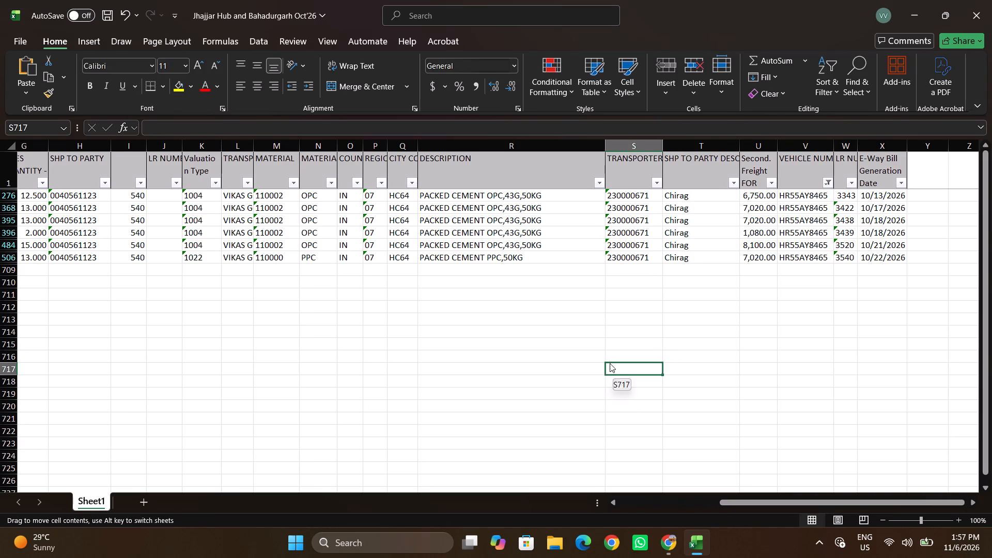
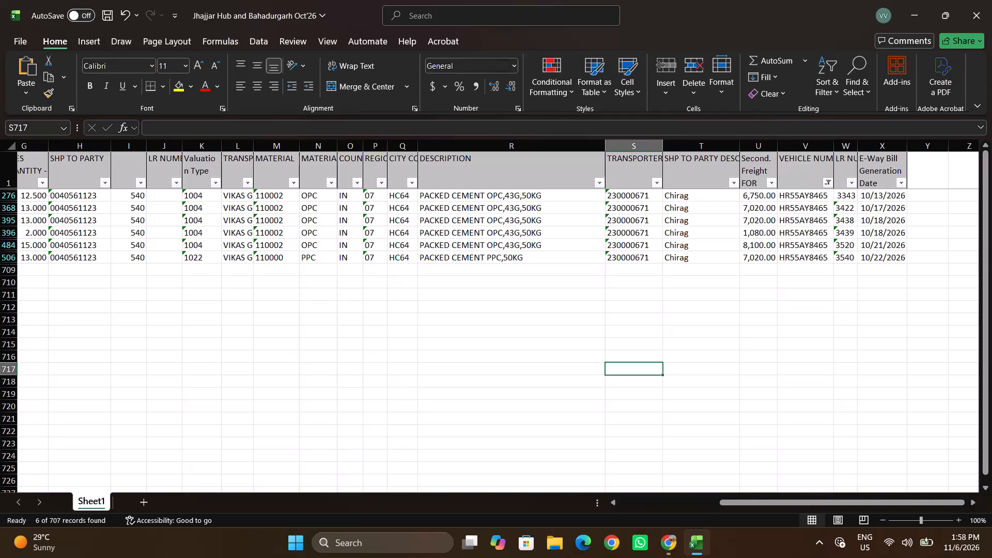
pyautogui.click(637, 257)
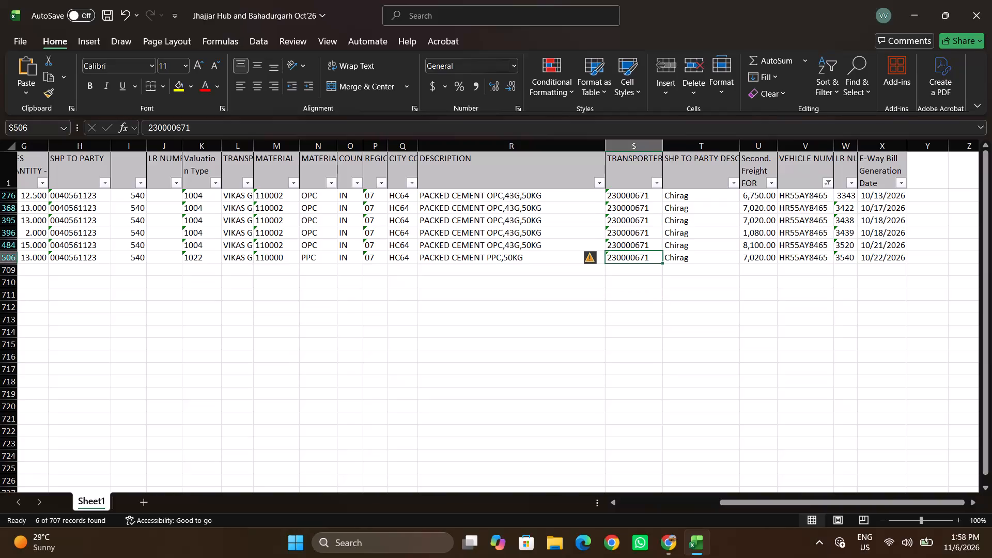